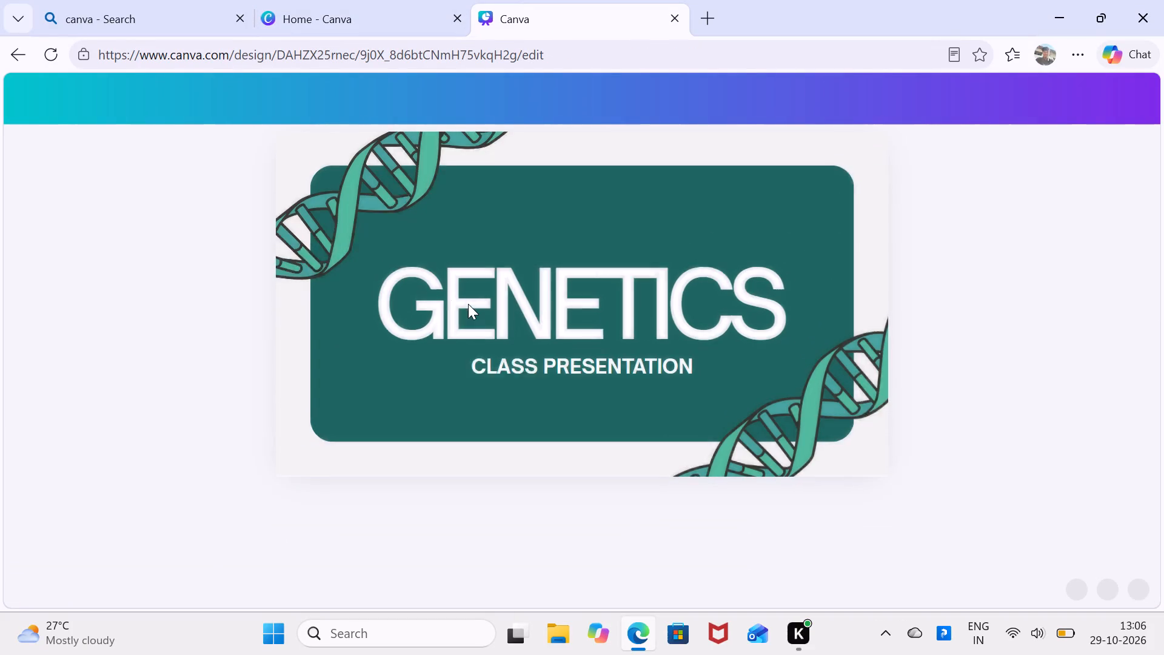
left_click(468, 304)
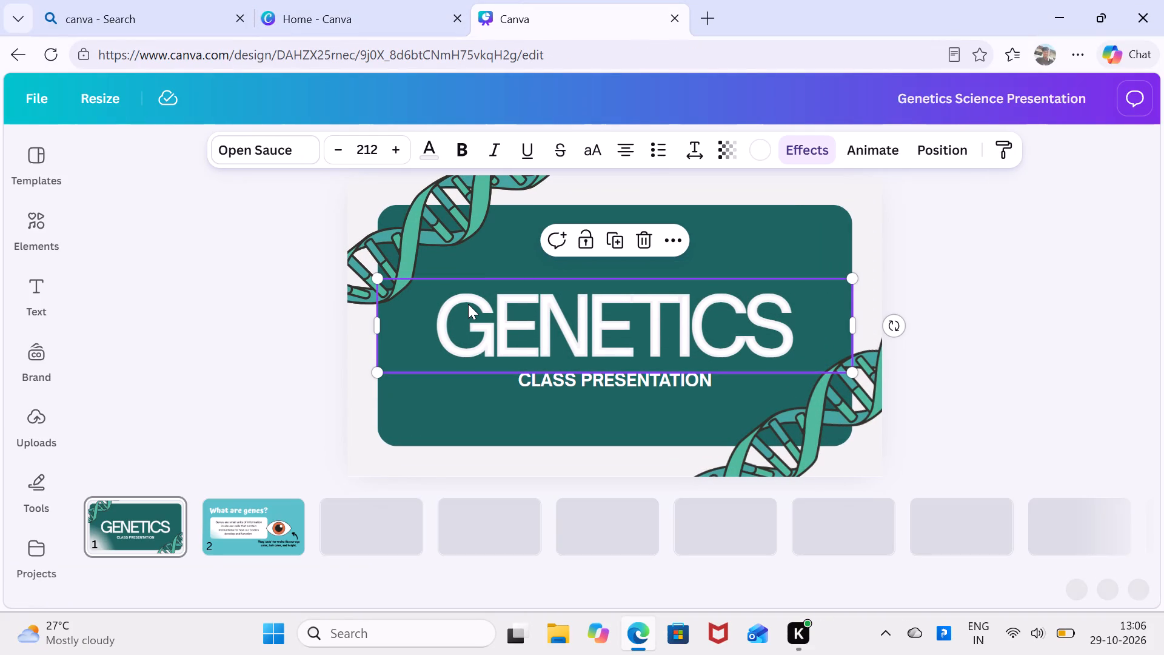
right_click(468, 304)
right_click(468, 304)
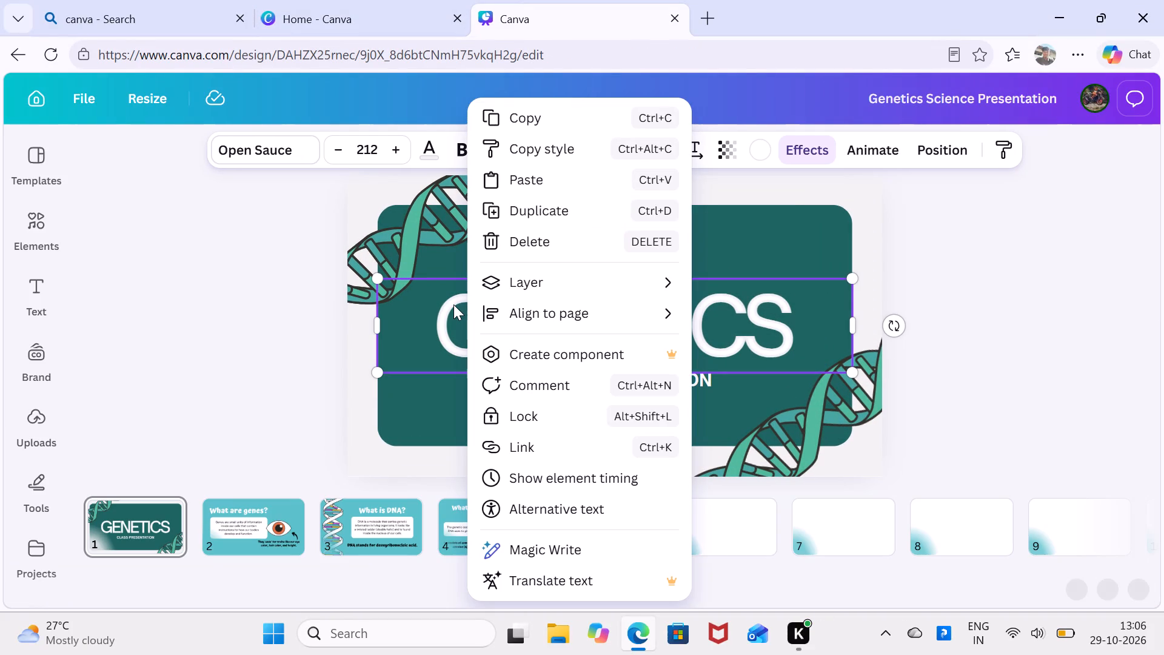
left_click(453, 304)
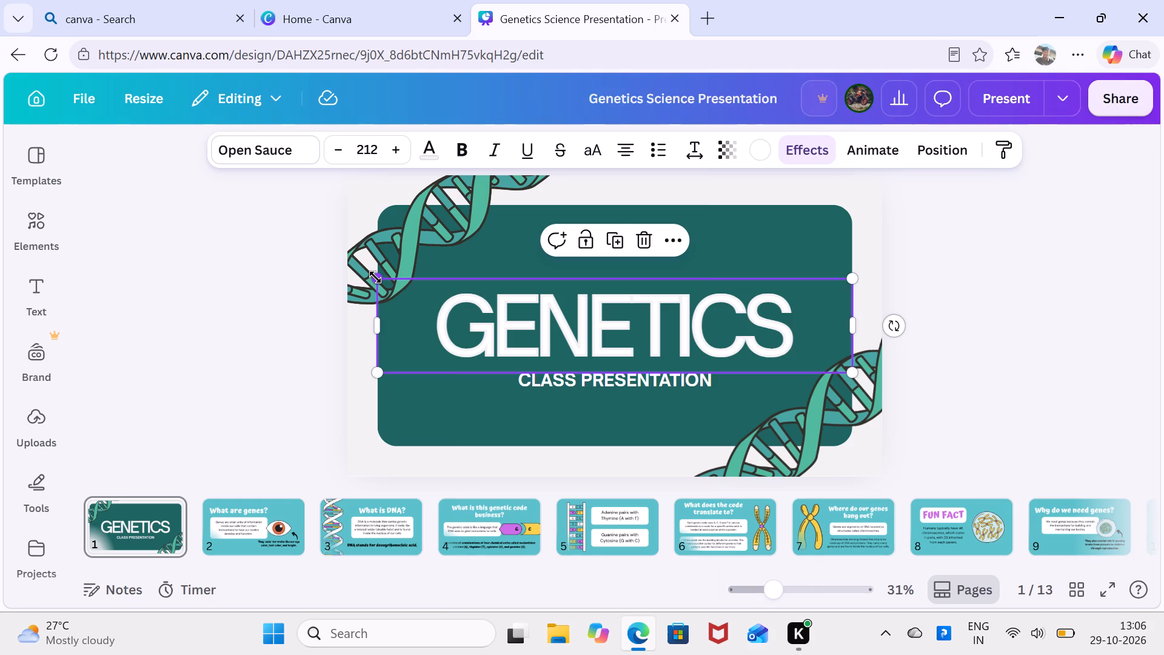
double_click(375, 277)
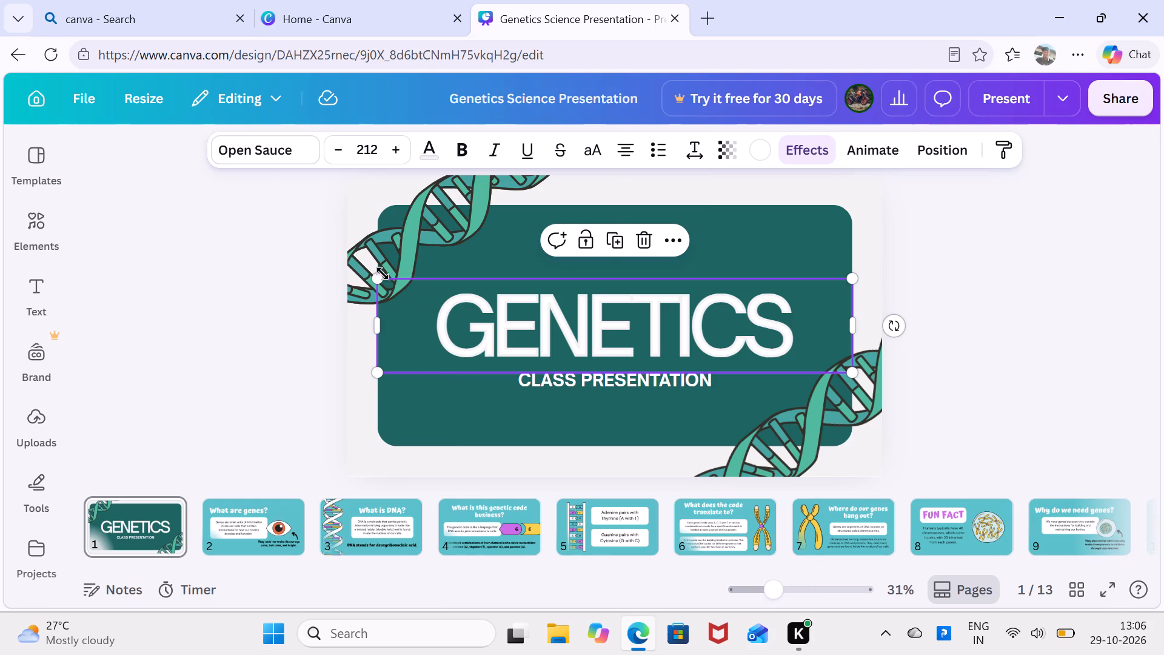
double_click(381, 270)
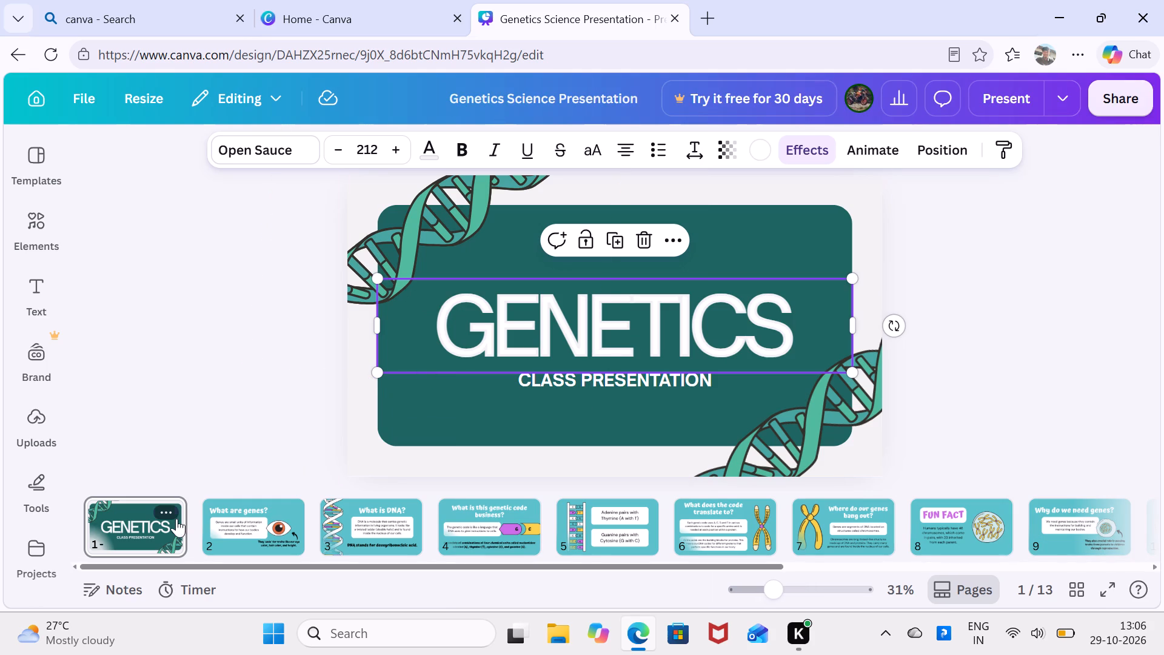
On page 2, move the eye illustration clear of the white text box so their top edges align.
left_click(213, 514)
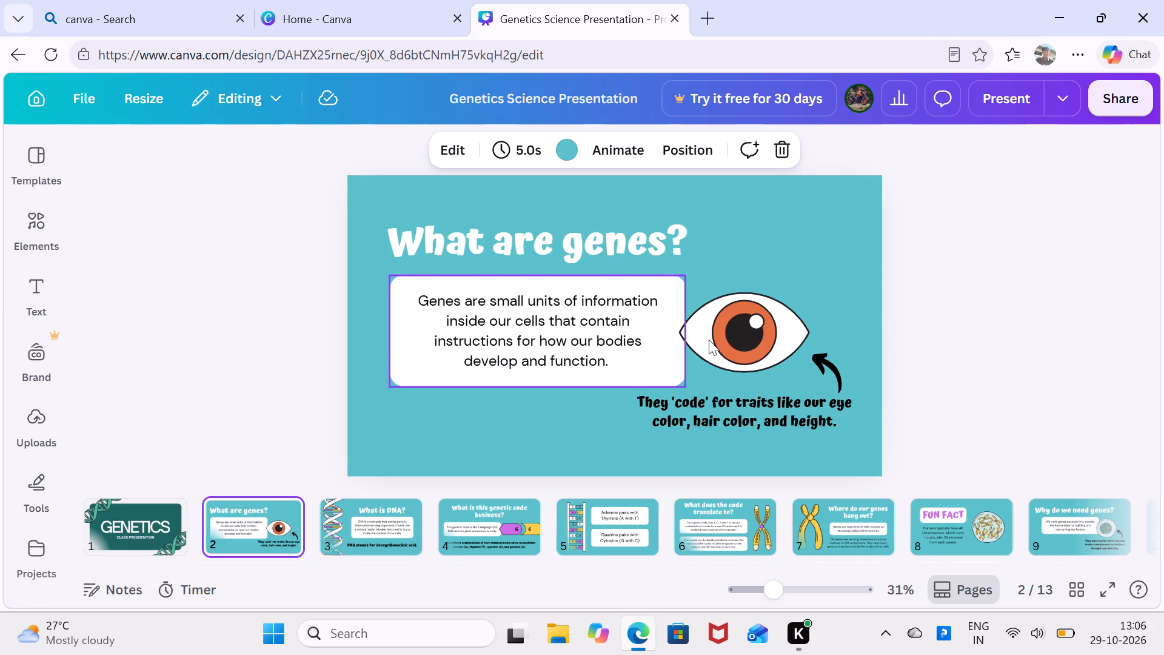
double_click(709, 340)
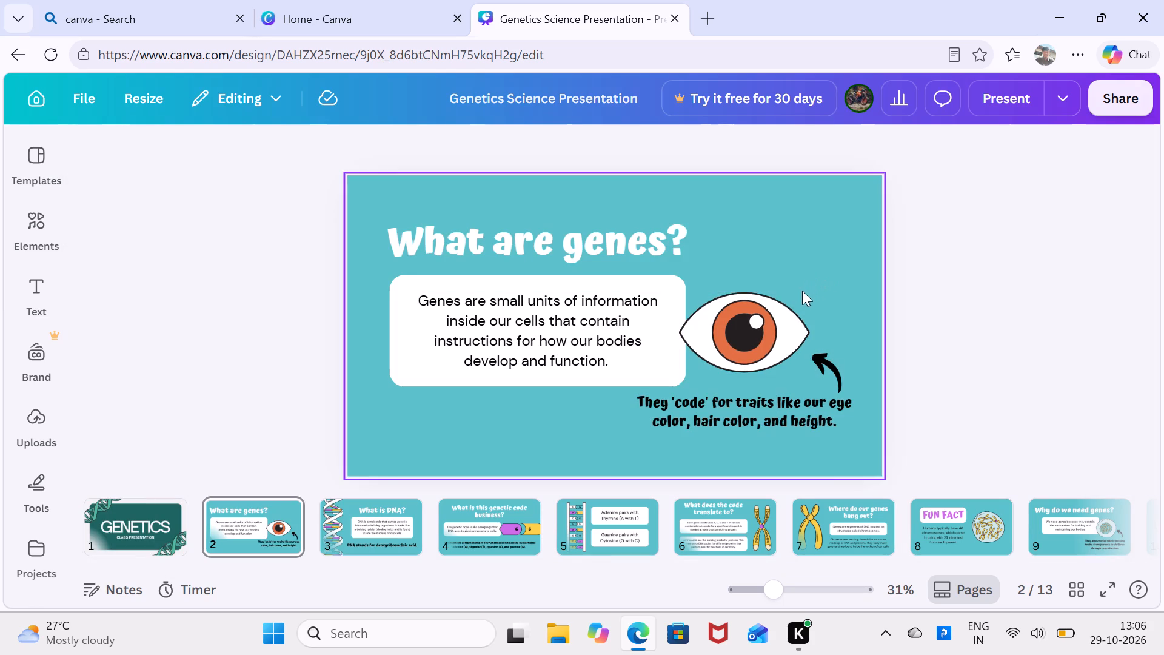
left_click(793, 305)
left_click_drag(793, 305, 813, 292)
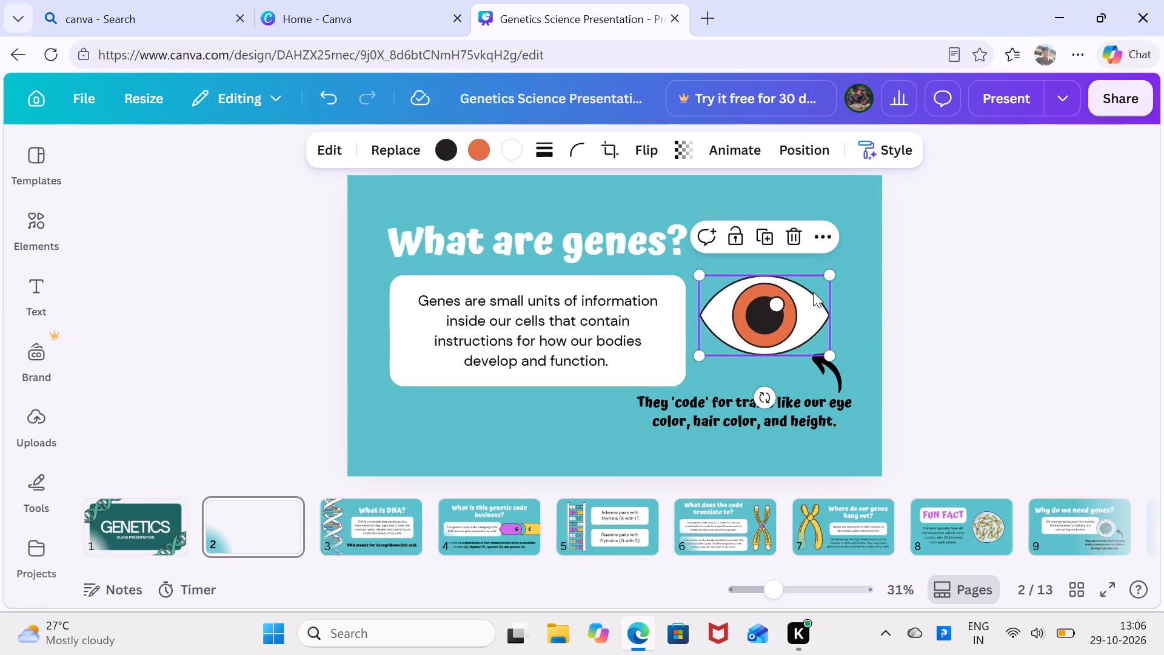
left_click_drag(831, 276, 841, 258)
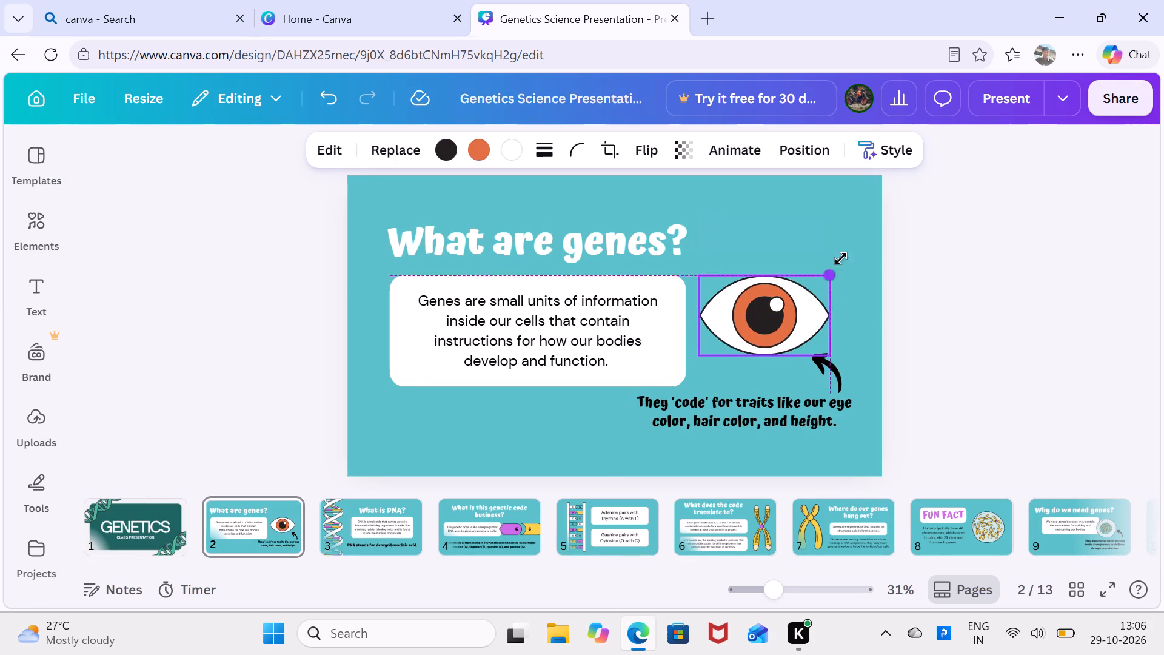
left_click_drag(841, 258, 835, 285)
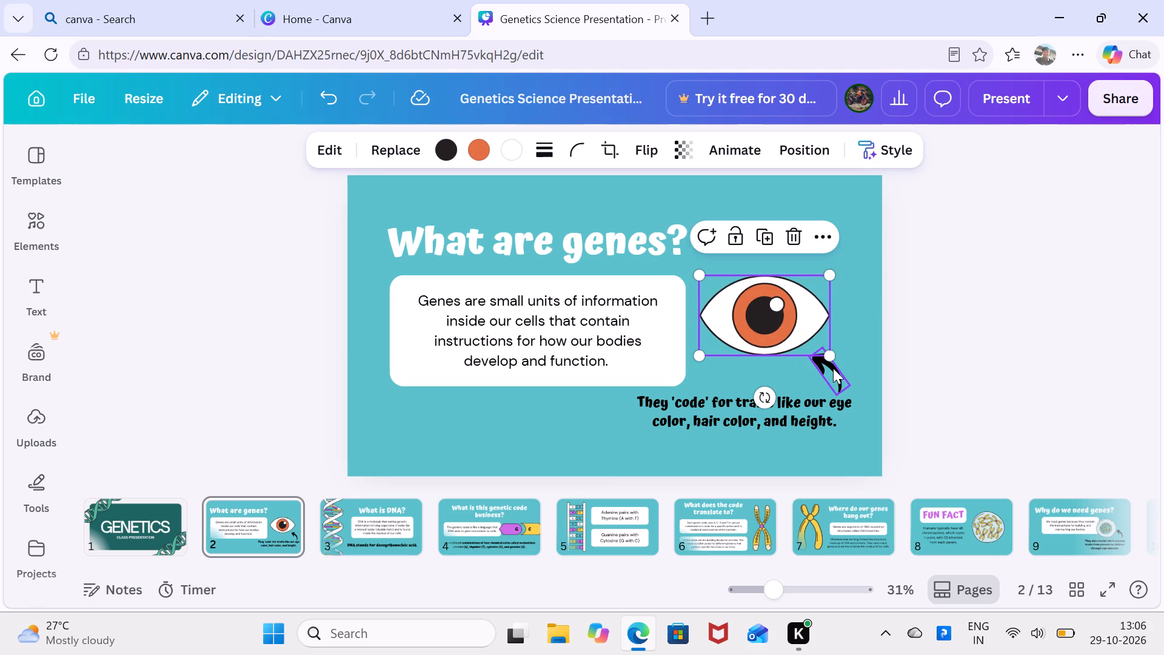
Resize the curved arrow below the eye to about 176 by 63, ending level with the white box's bottom edge.
left_click(833, 368)
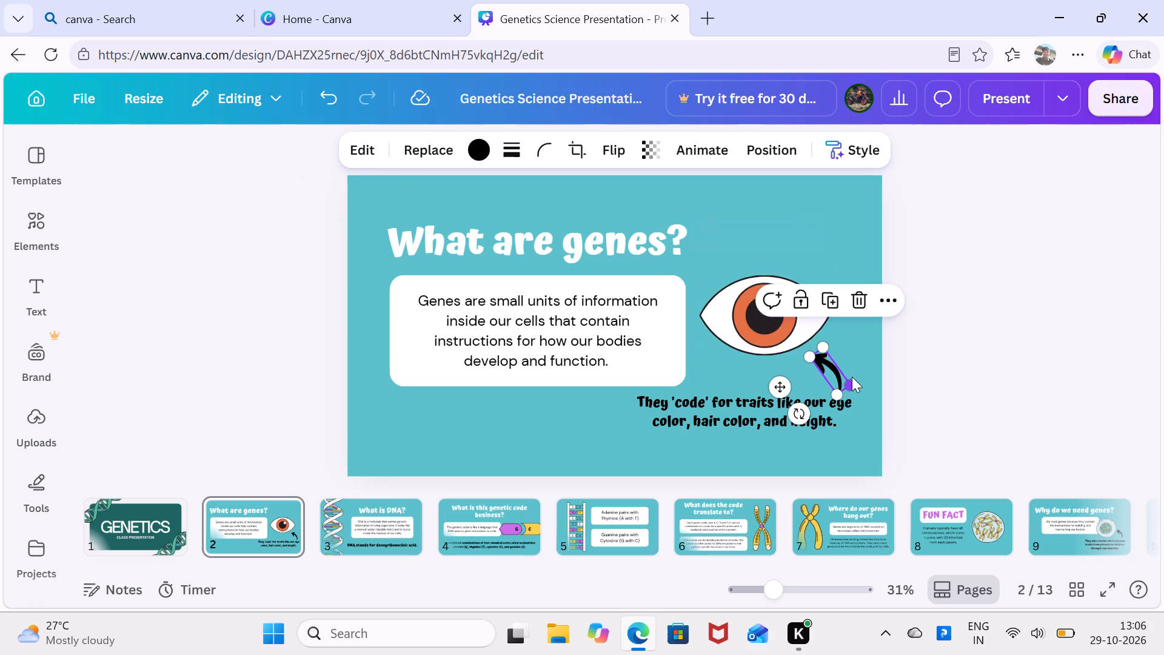
double_click(852, 377)
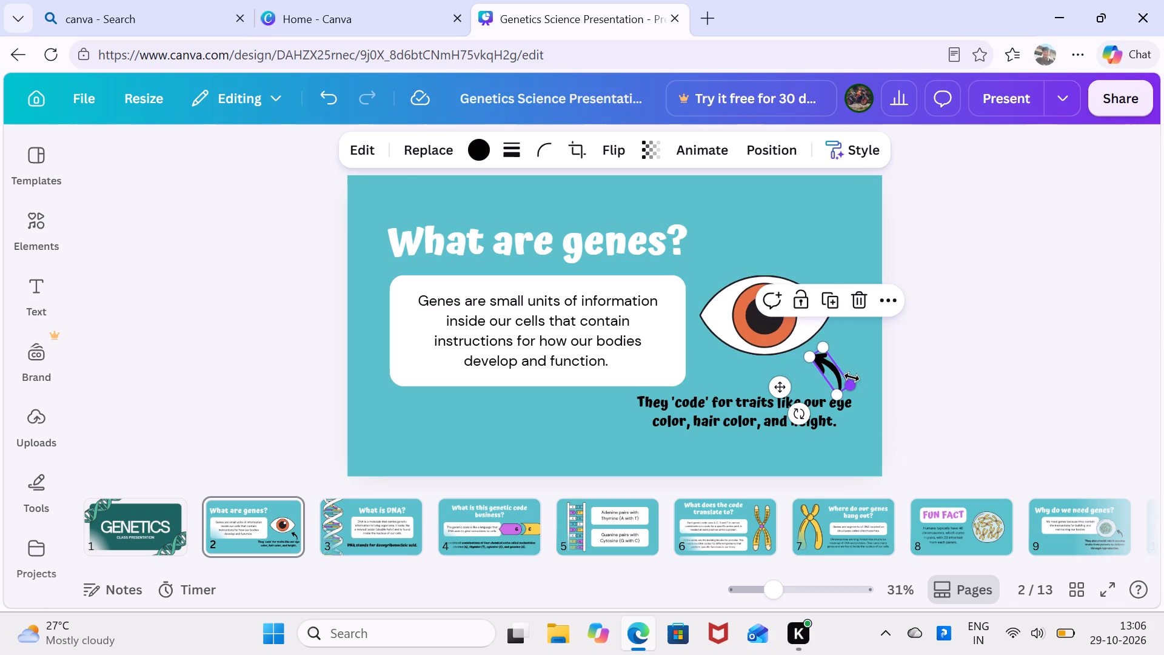
left_click(852, 385)
left_click_drag(852, 385, 875, 402)
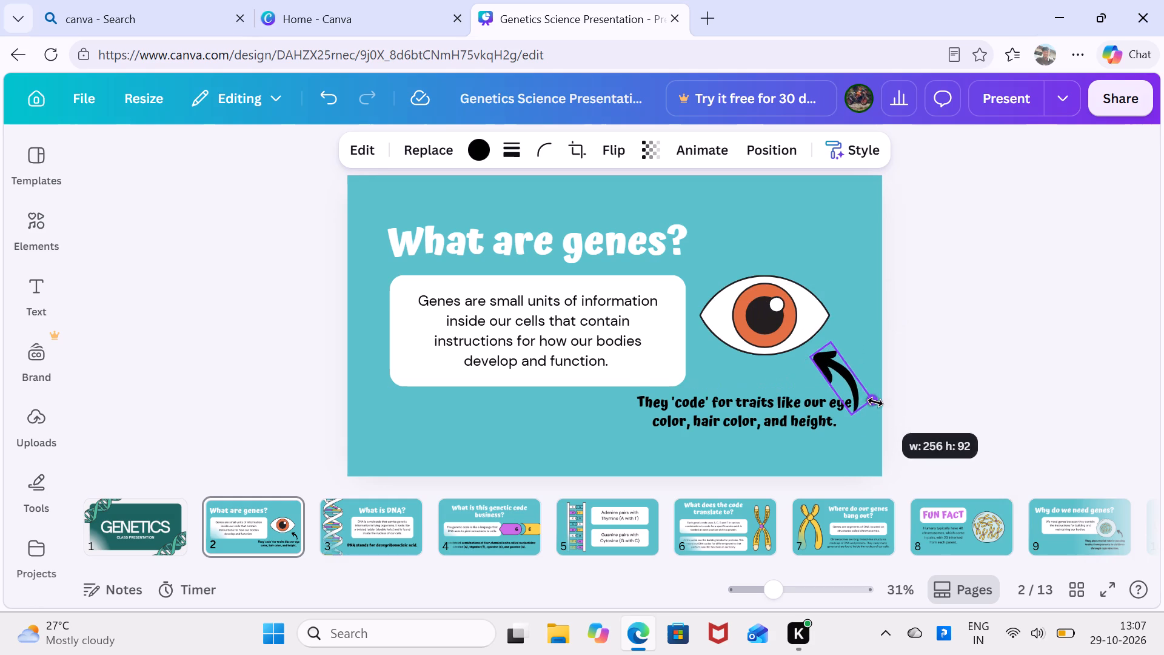
left_click_drag(875, 402, 864, 378)
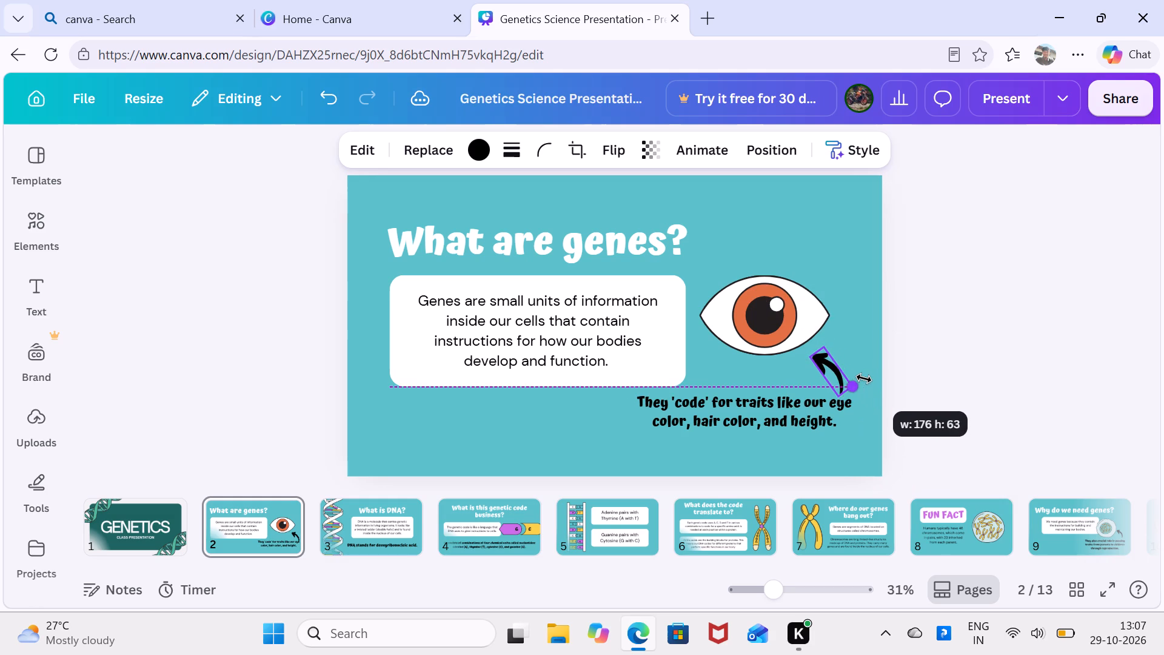
left_click_drag(864, 378, 863, 378)
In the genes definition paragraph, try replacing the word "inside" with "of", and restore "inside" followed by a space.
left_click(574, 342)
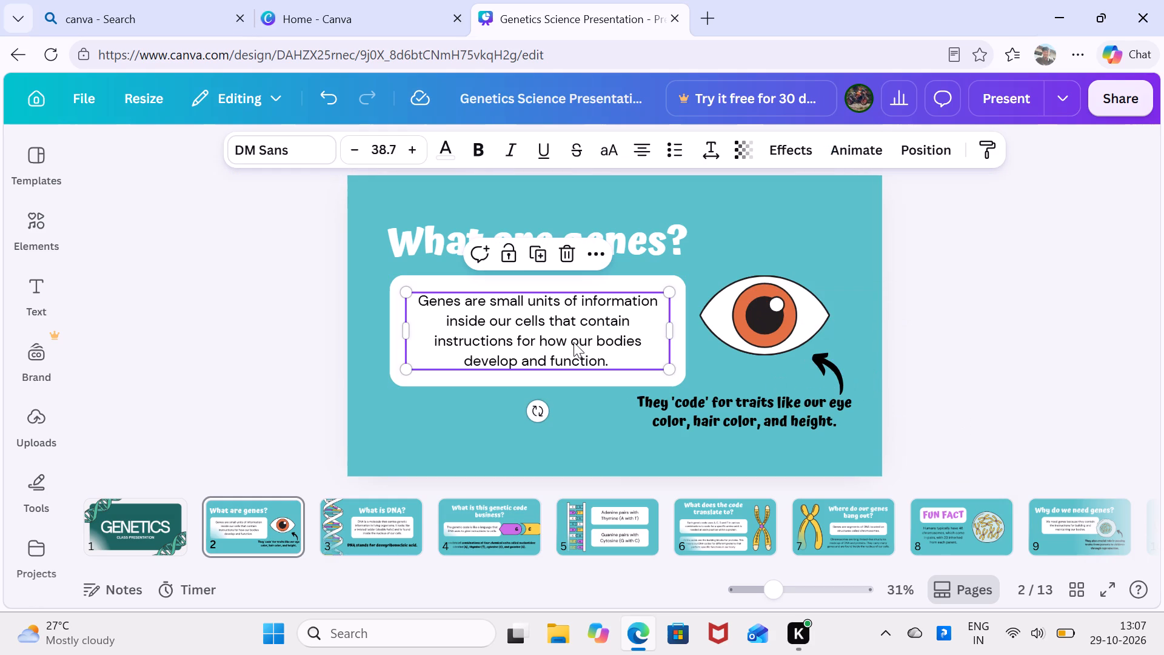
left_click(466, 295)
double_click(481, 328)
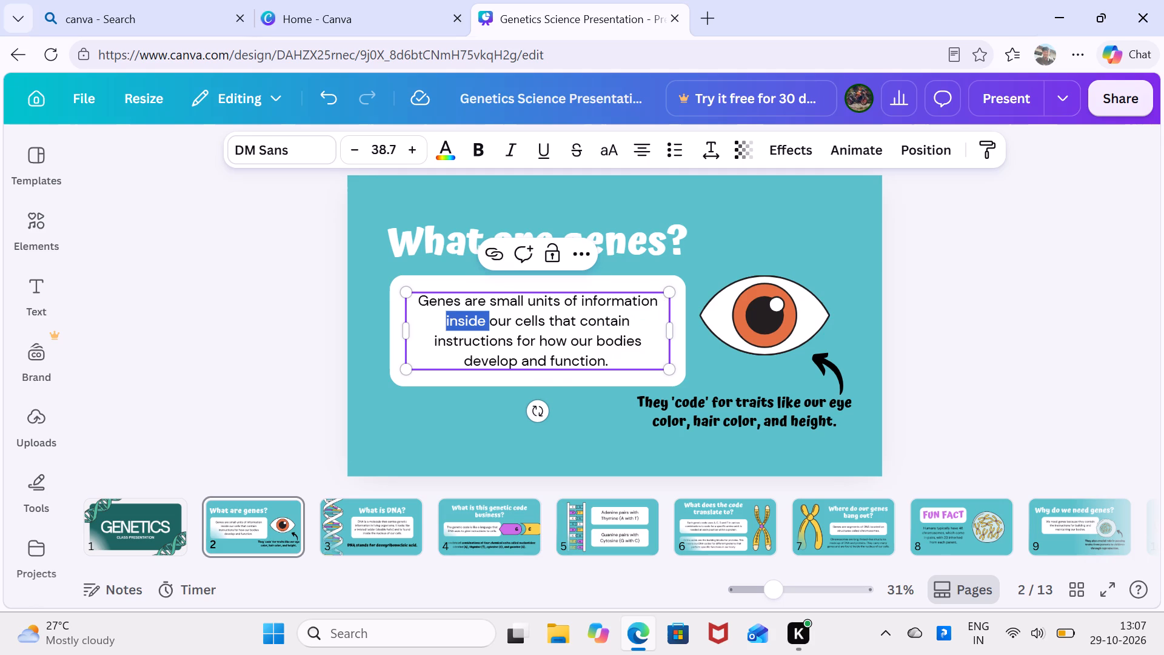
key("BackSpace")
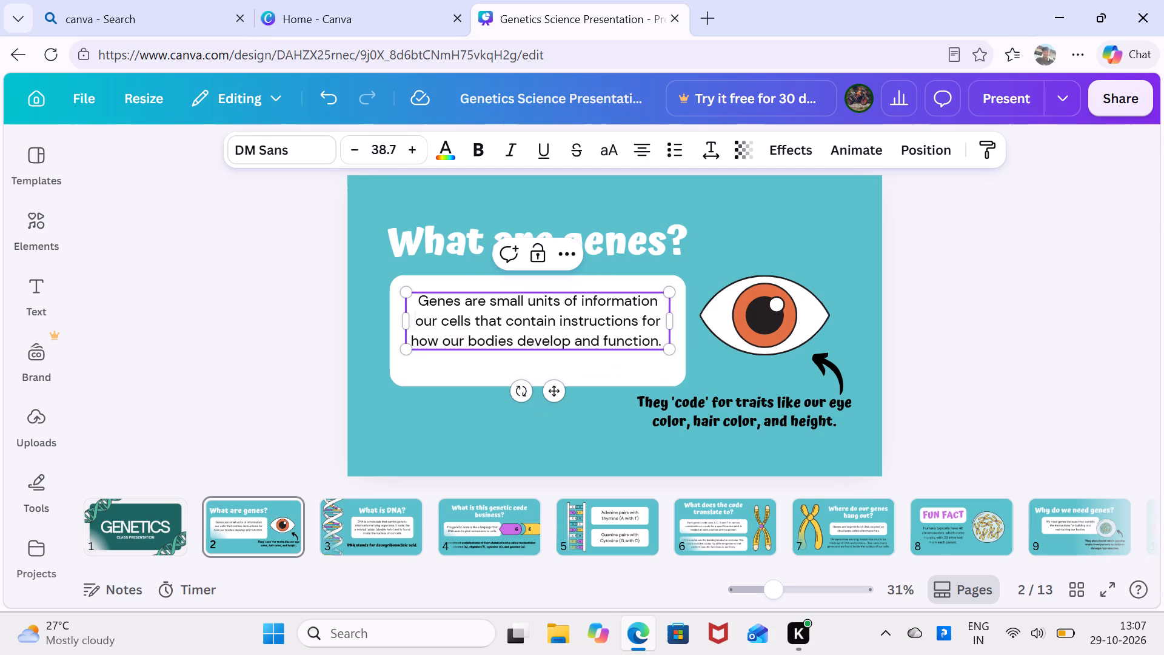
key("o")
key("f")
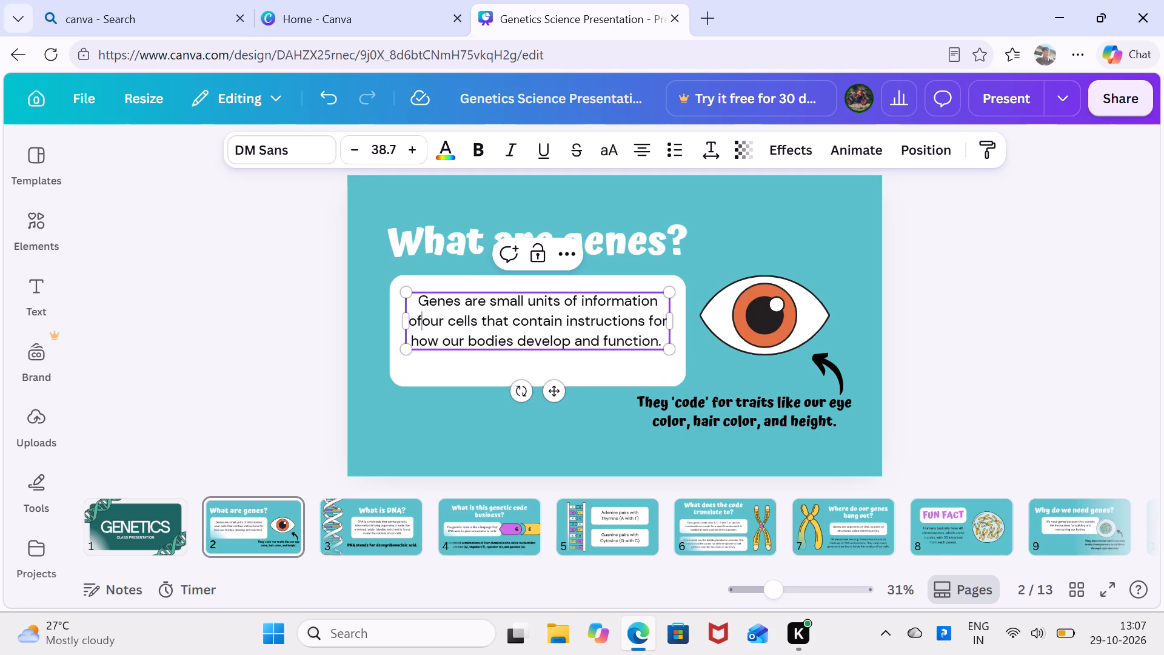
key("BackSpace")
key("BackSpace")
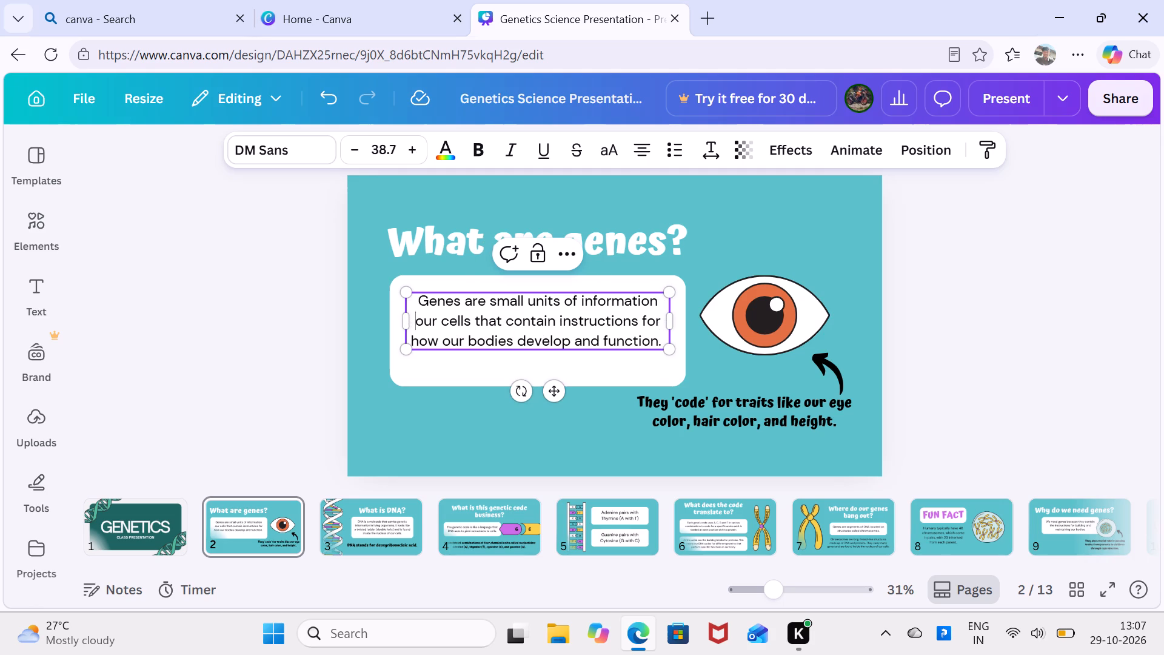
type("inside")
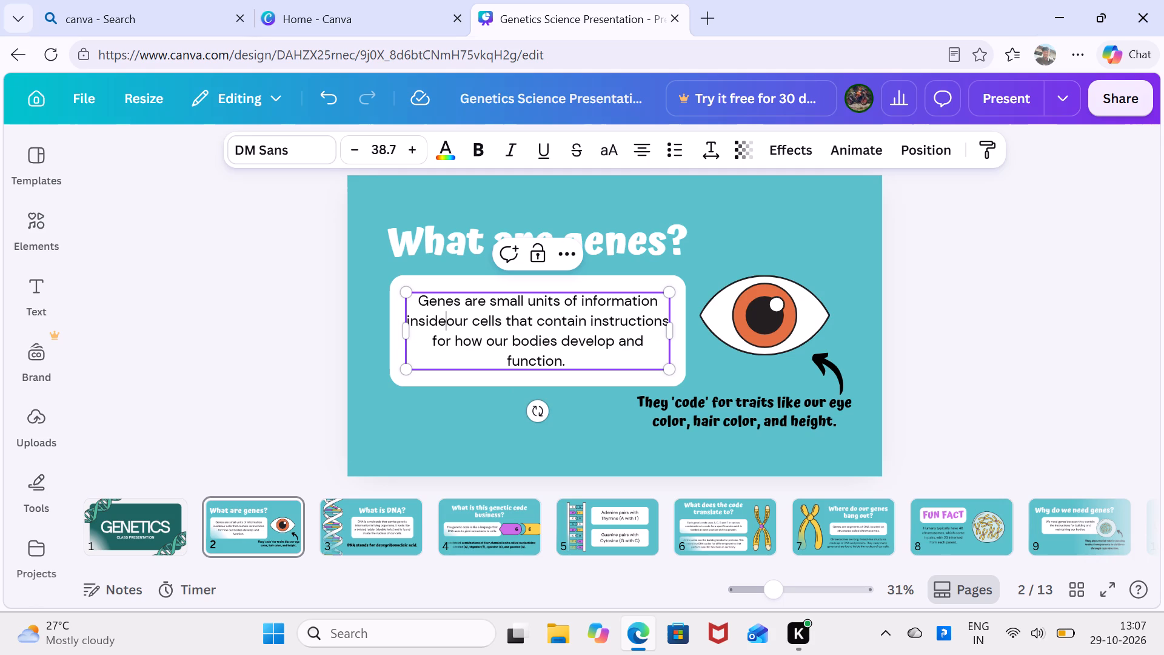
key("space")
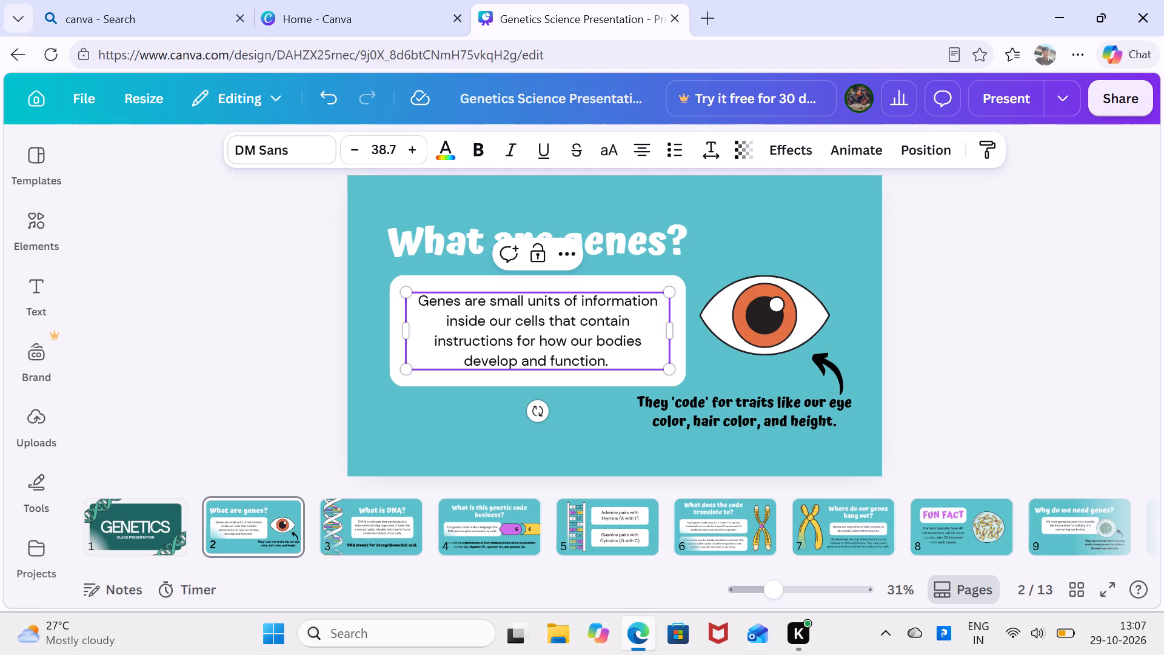
Enlarge the genes definition text proportionally to about 974 by 285, giving a font size of 39.9.
double_click(672, 375)
left_click(666, 366)
left_click_drag(666, 366, 667, 375)
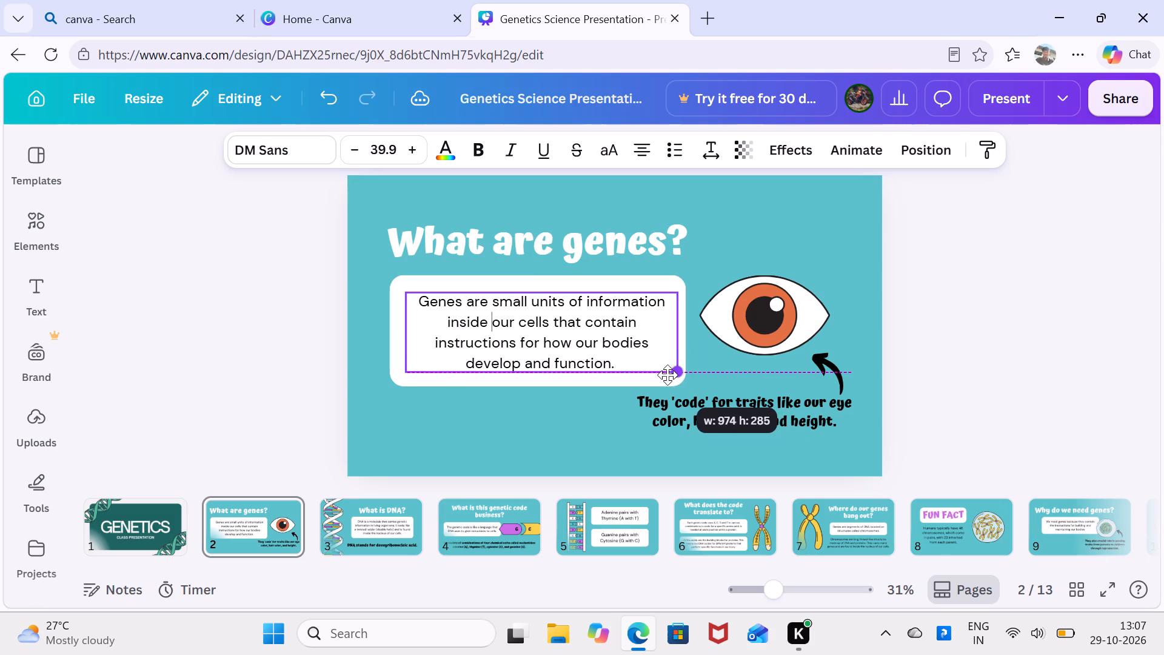
left_click_drag(667, 375, 671, 375)
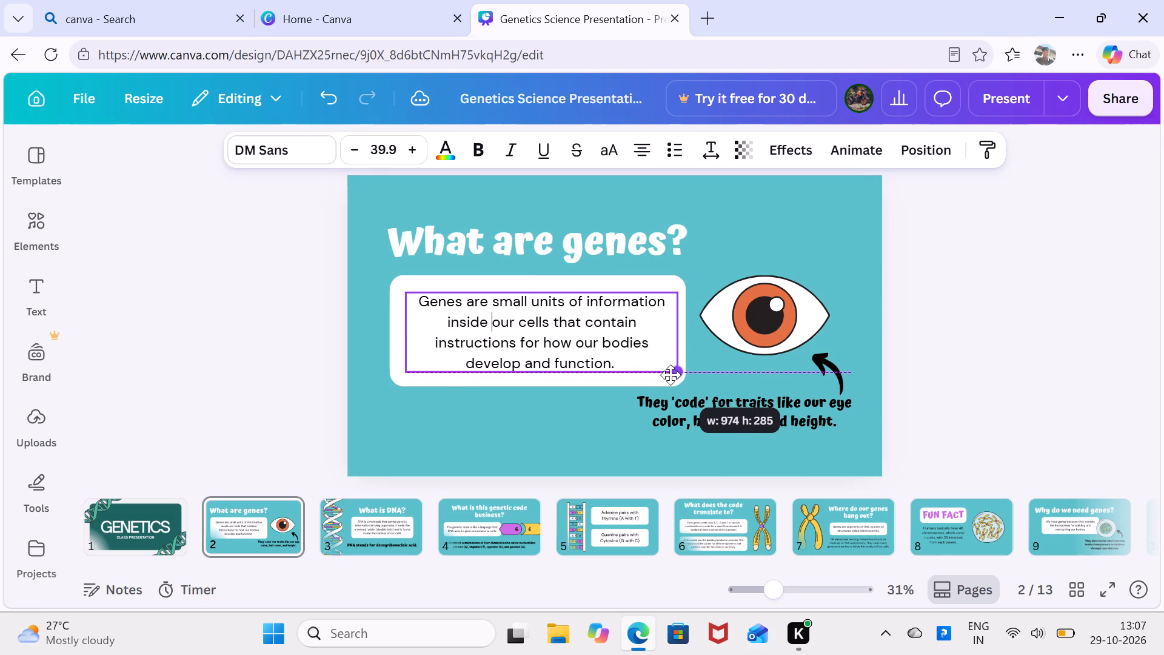
left_click_drag(671, 375, 672, 376)
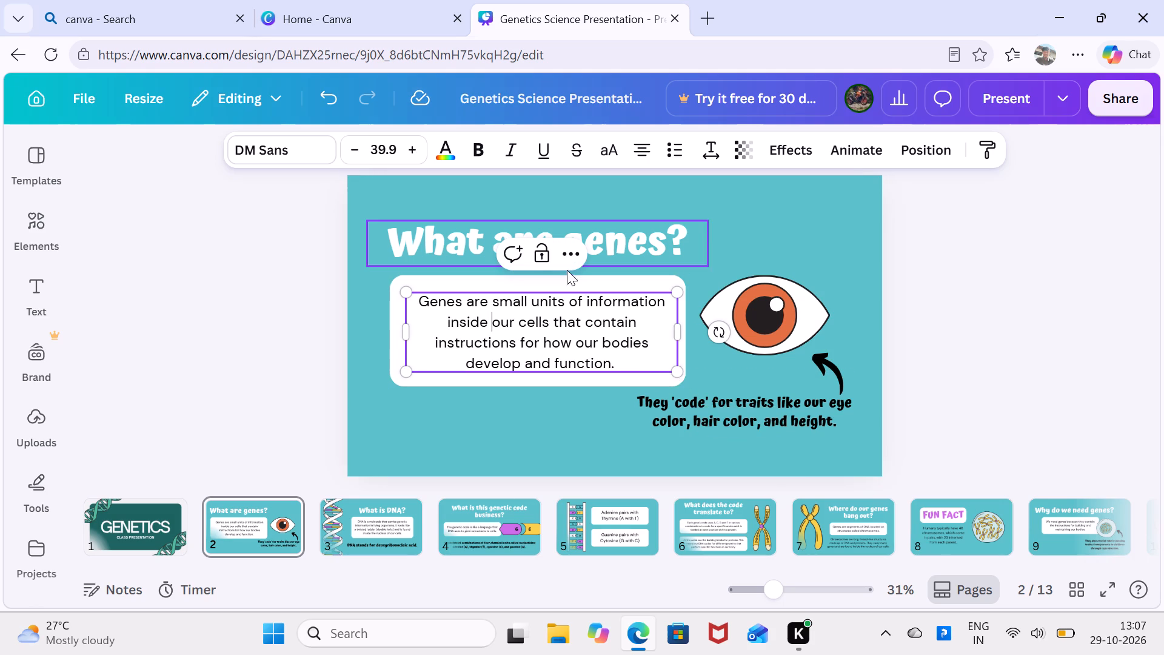
left_click(574, 252)
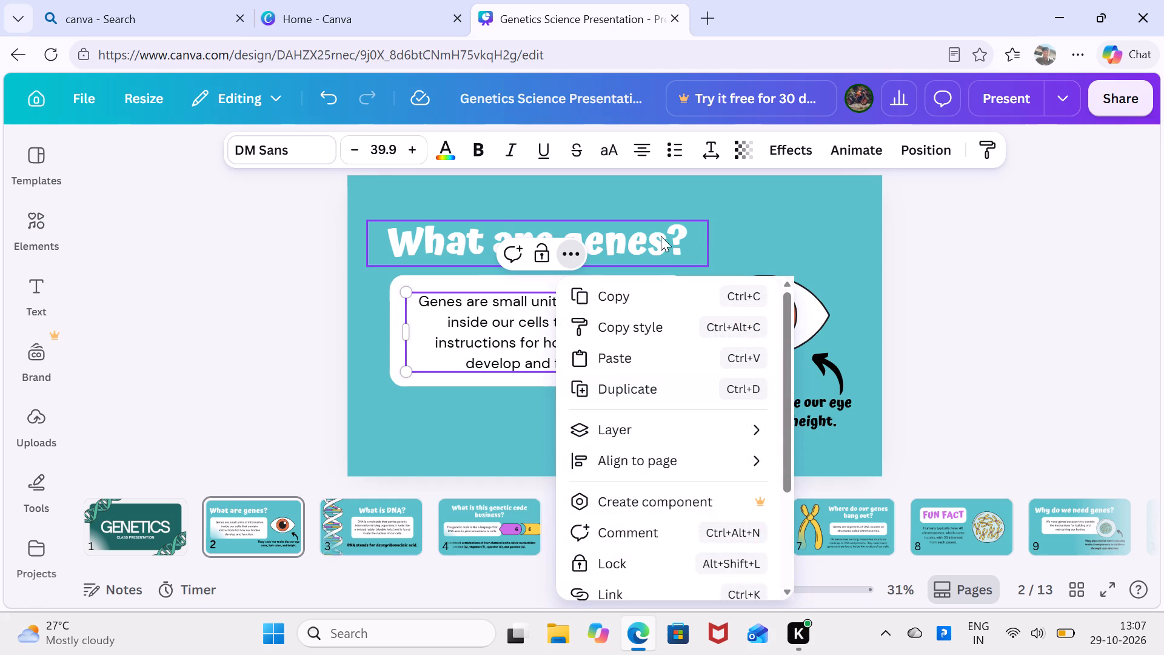
Enlarge the "What are genes?" heading proportionally to a font size of 106 and deselect it.
left_click(702, 232)
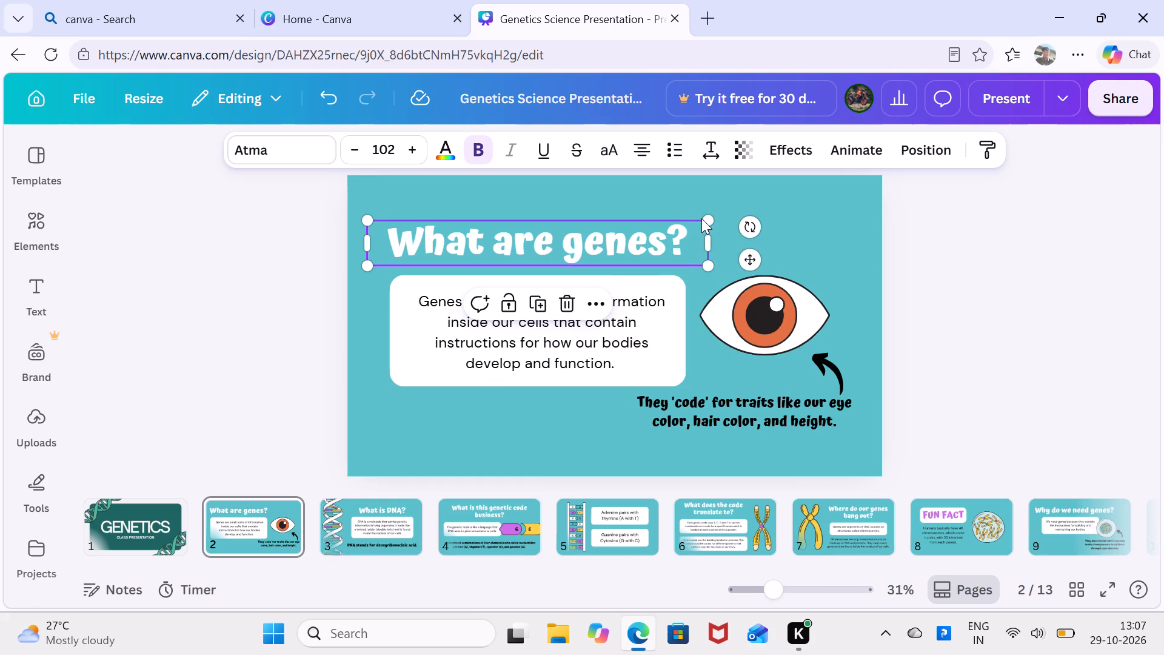
left_click(701, 218)
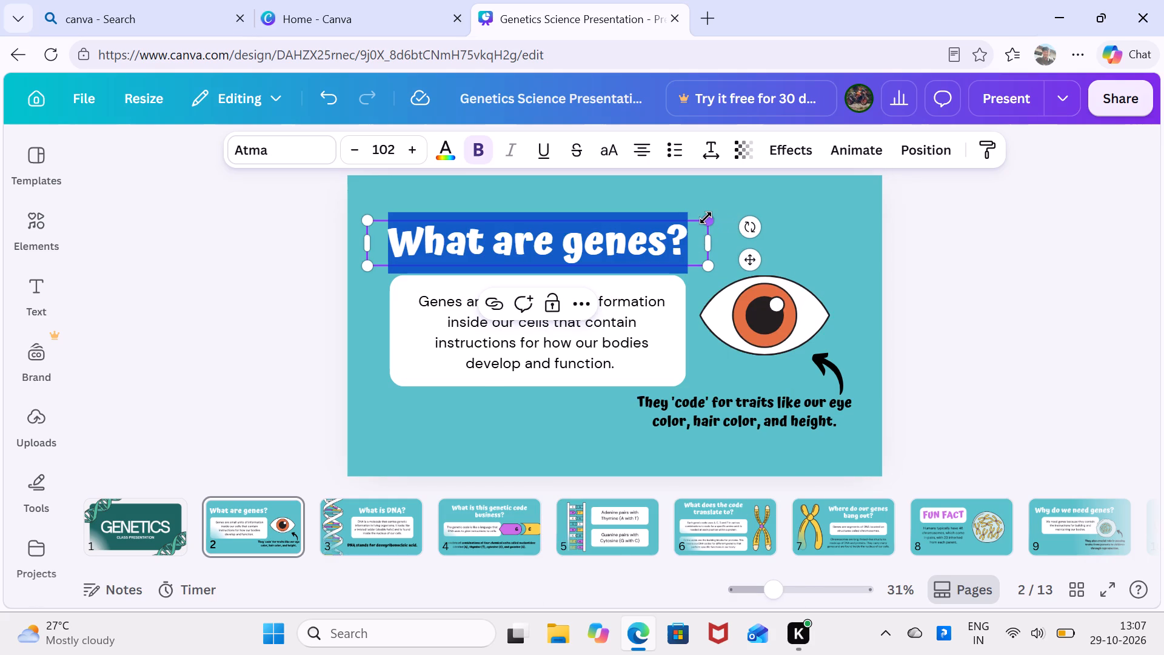
left_click(705, 221)
left_click_drag(705, 221, 725, 210)
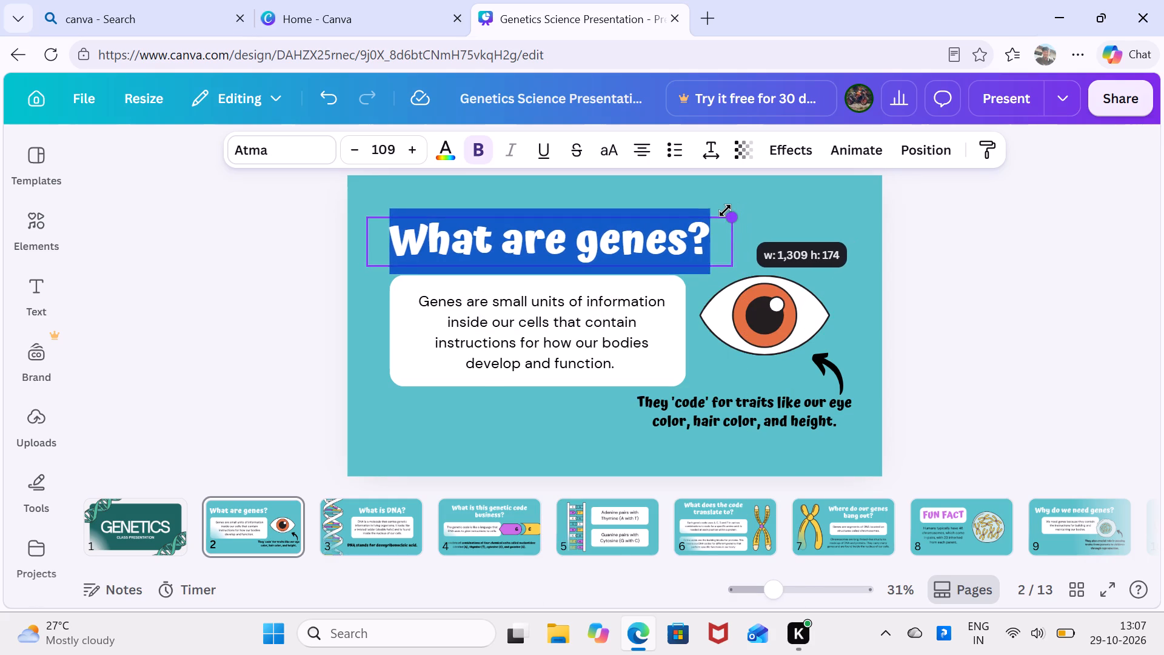
left_click_drag(725, 210, 719, 211)
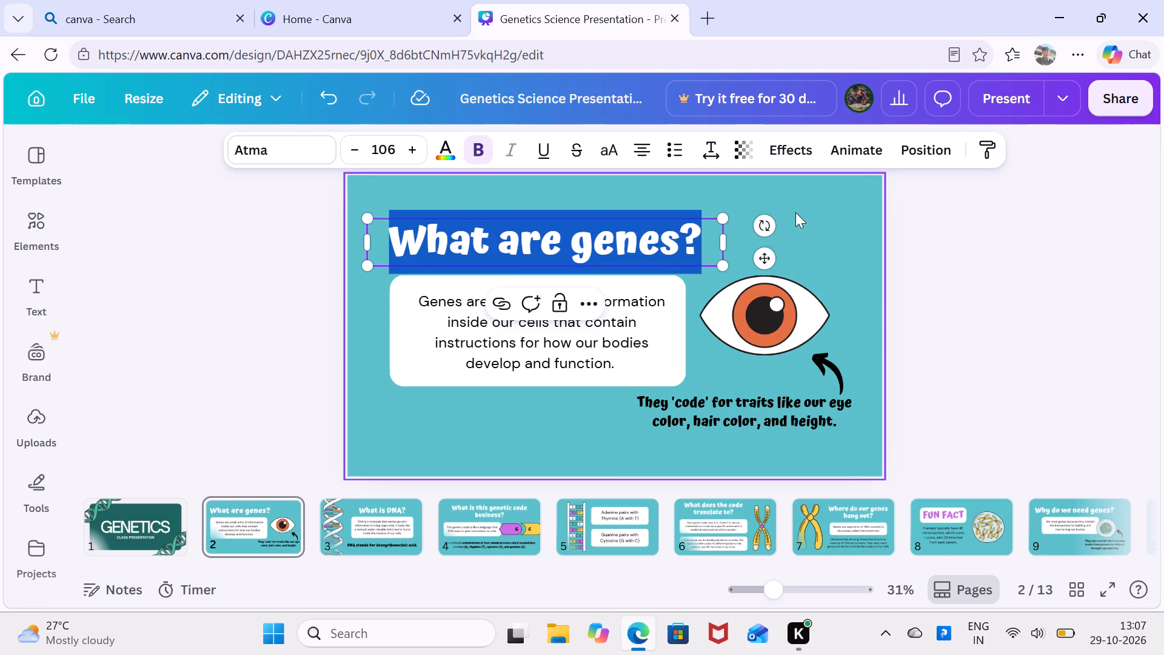
left_click(801, 212)
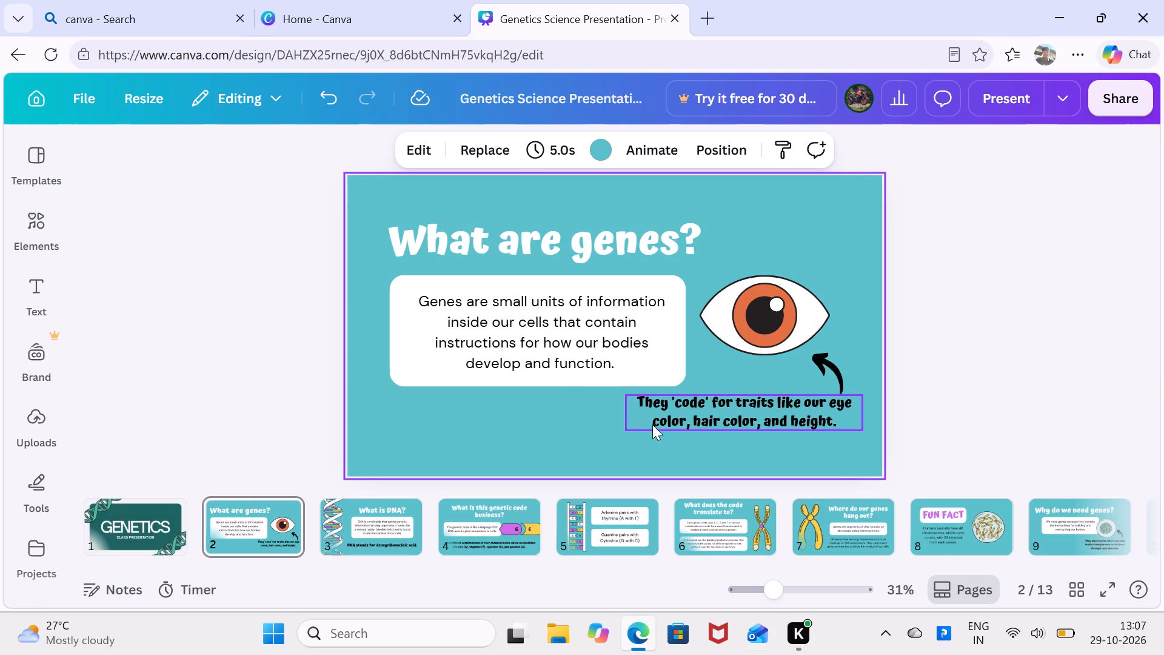
Move the "They 'code' for traits" caption down to sit 34 below the curved arrow, and deselect it.
double_click(763, 402)
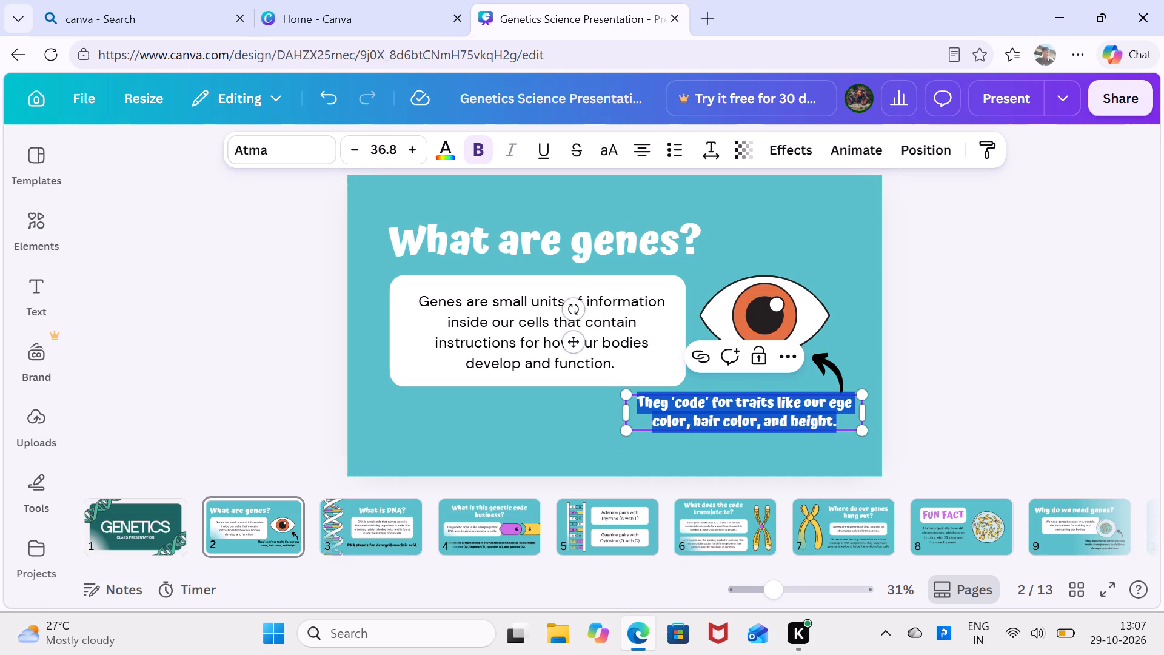
left_click_drag(745, 392, 753, 432)
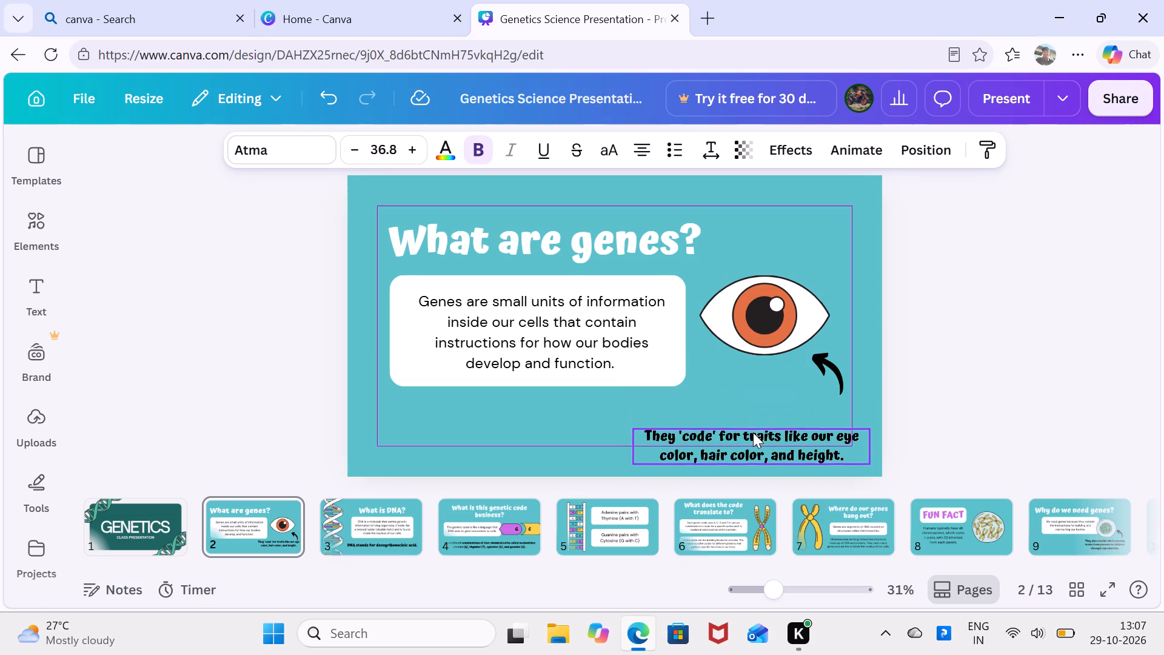
left_click_drag(753, 432, 755, 402)
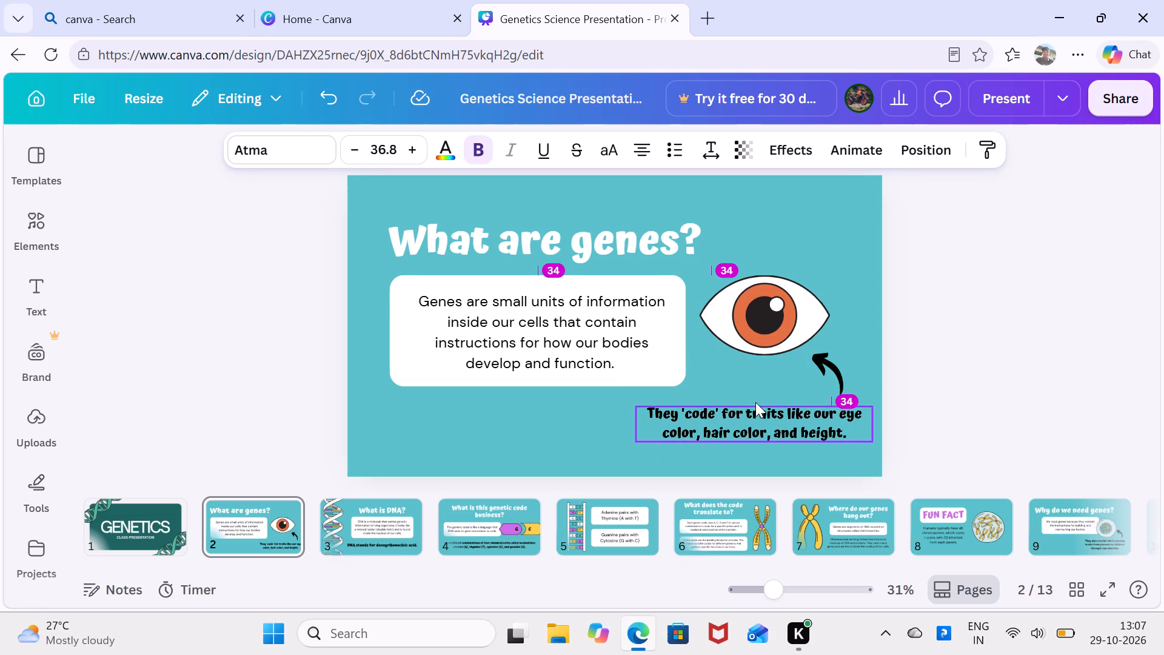
left_click_drag(755, 402, 754, 401)
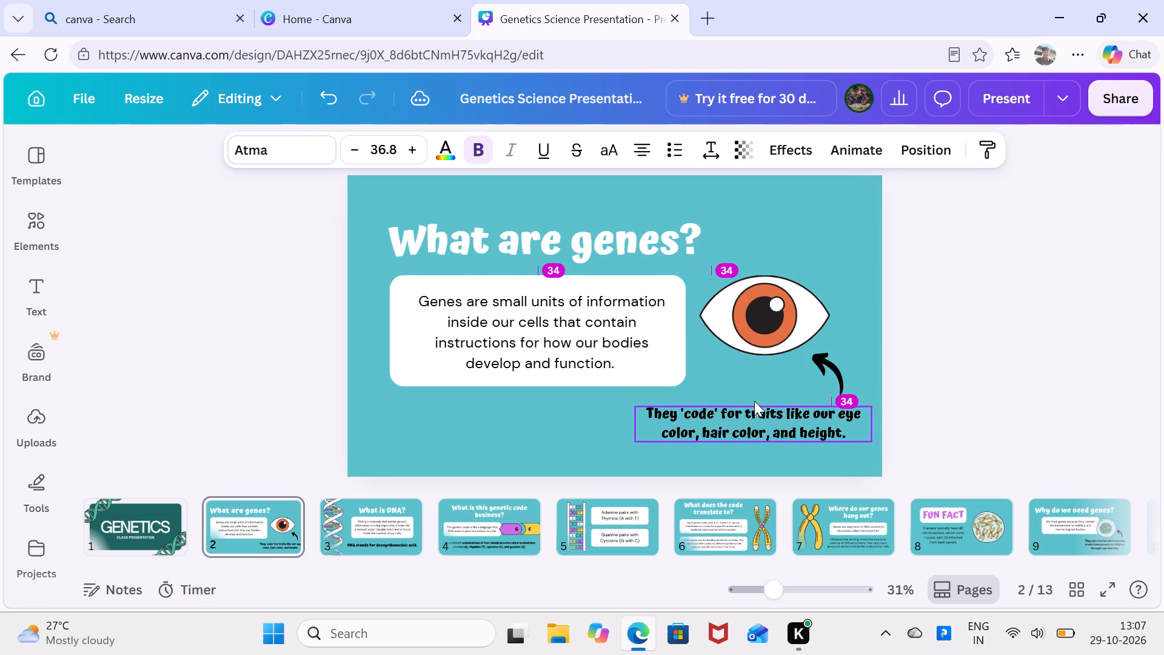
left_click_drag(754, 401, 749, 405)
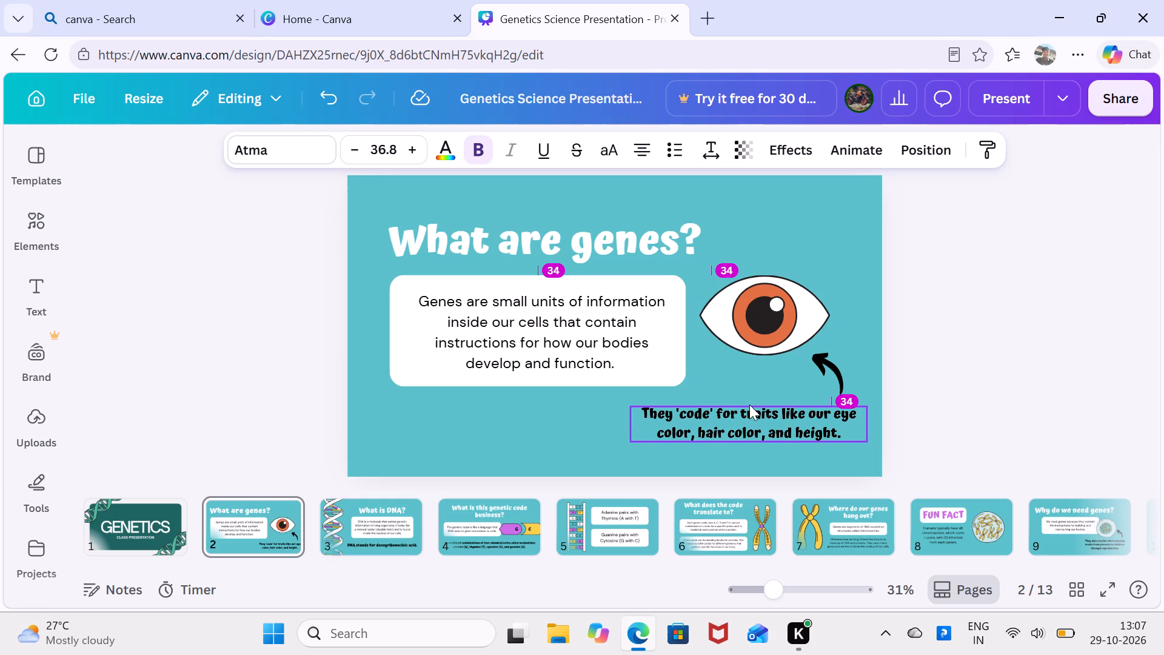
left_click_drag(749, 405, 748, 401)
left_click(564, 429)
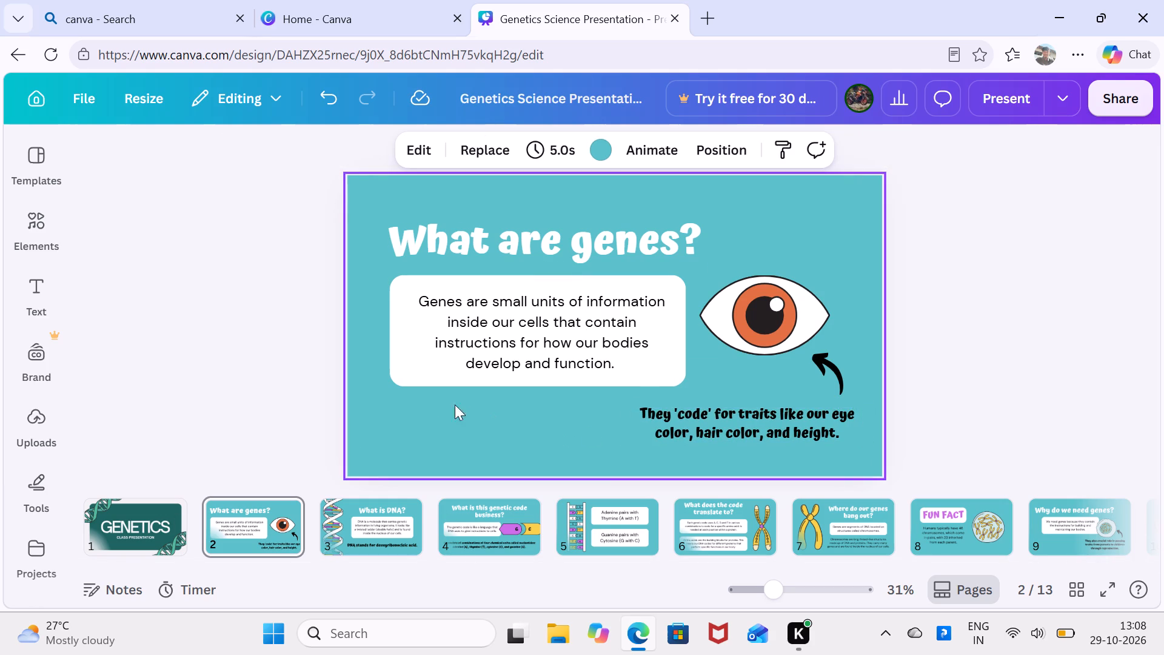
Go to page 3, "What is DNA?".
left_click(362, 516)
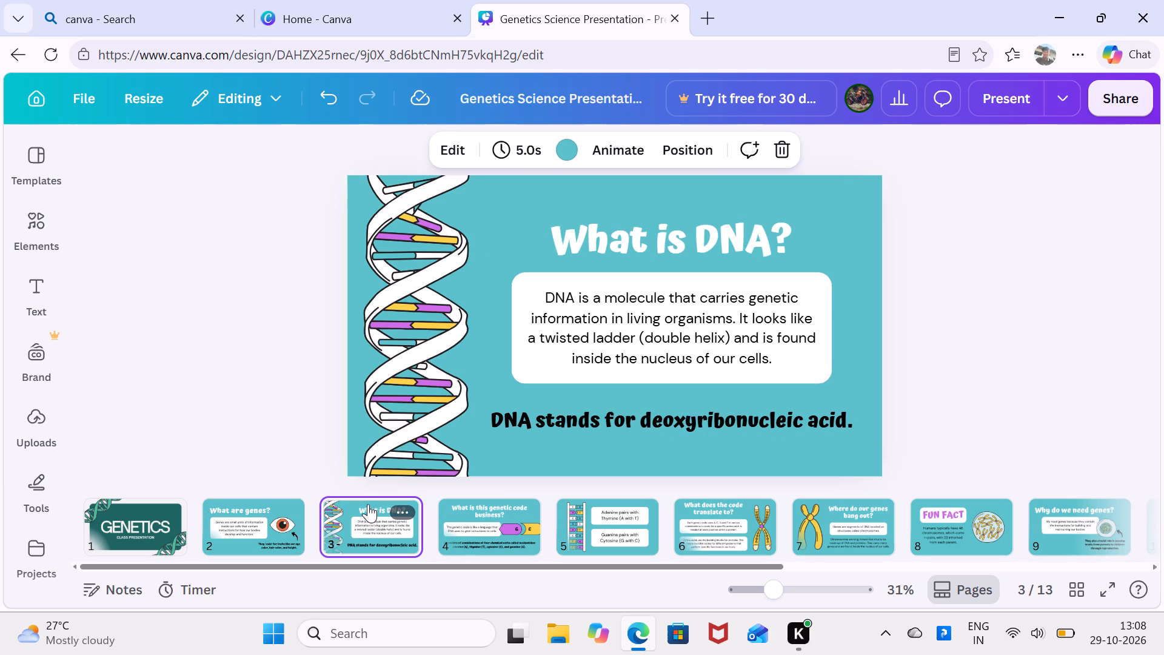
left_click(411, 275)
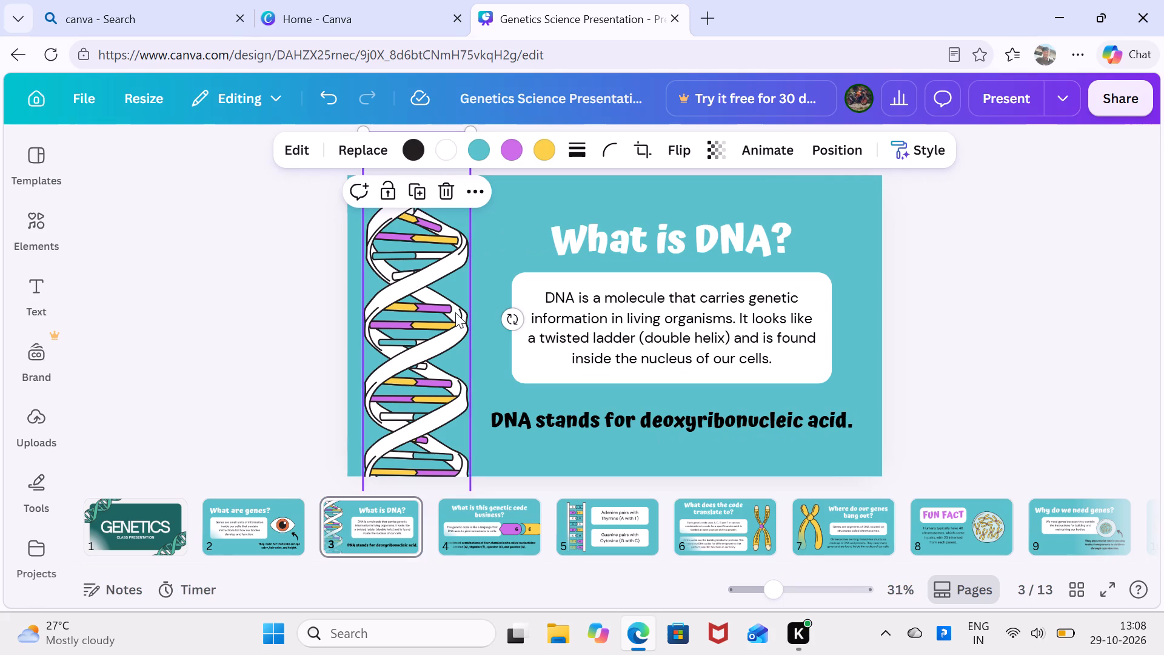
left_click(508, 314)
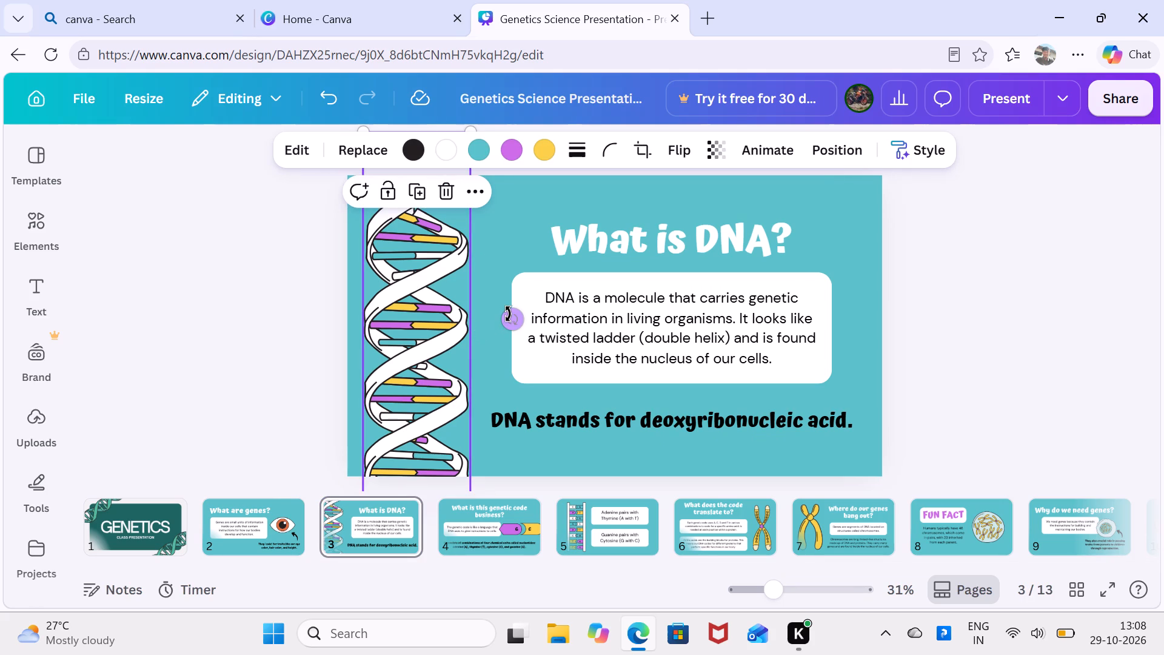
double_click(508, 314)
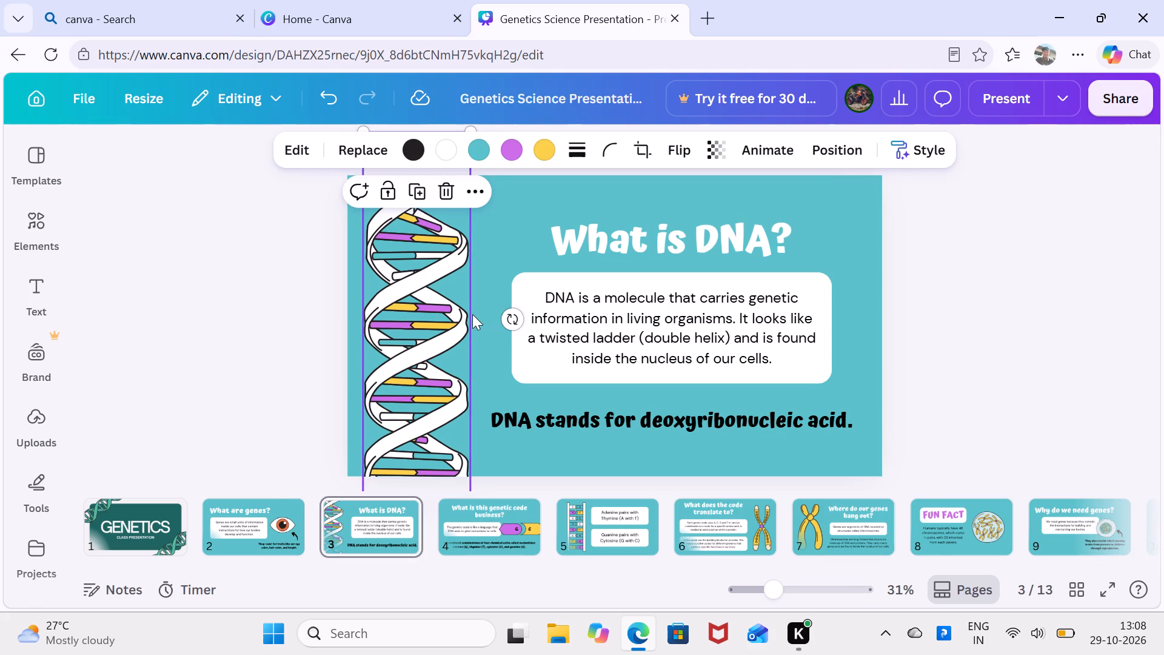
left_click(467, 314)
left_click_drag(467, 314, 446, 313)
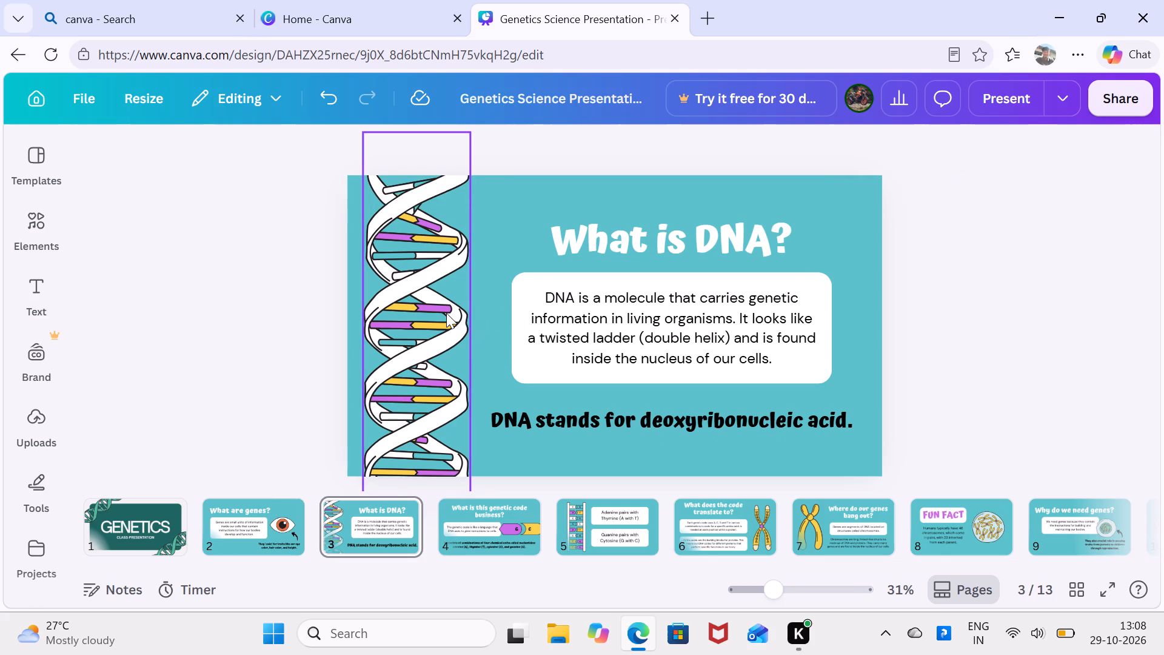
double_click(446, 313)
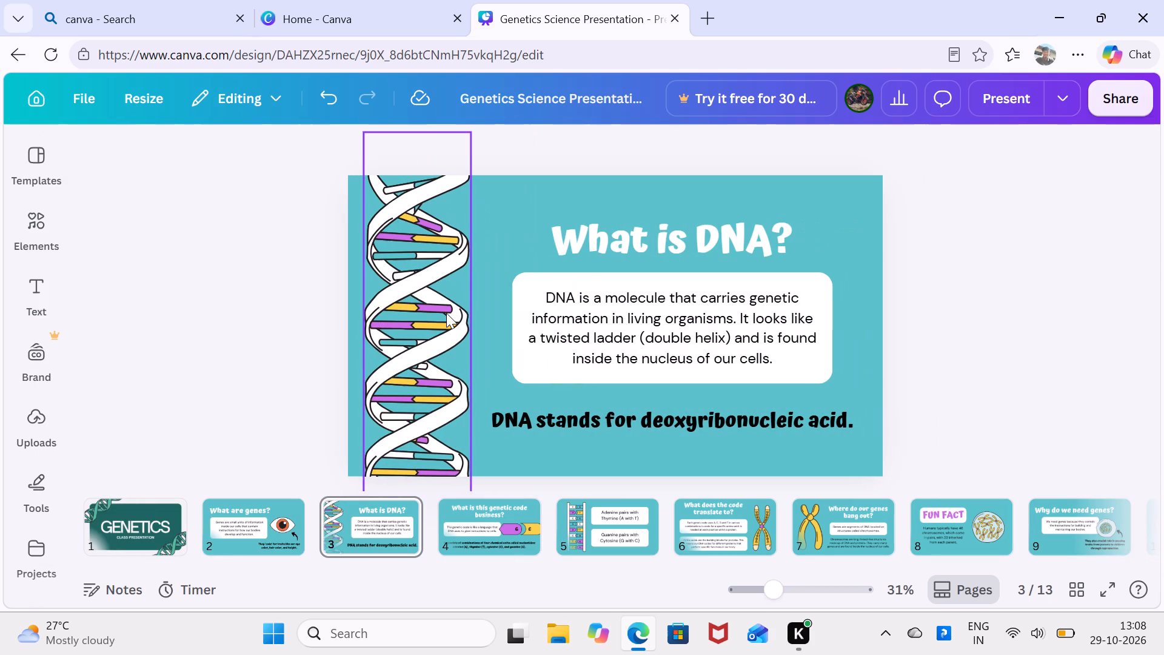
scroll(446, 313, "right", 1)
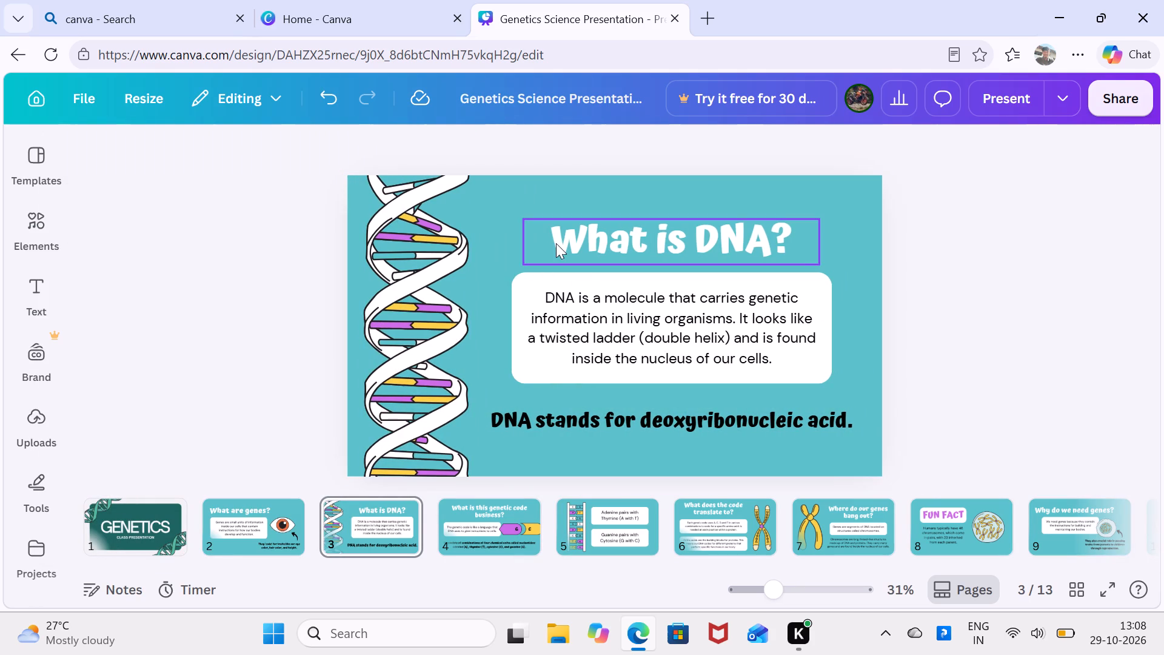
Narrow the "What is DNA?" heading's text box and shrink it proportionally to about 900 by 142, giving font size 89.1.
double_click(556, 243)
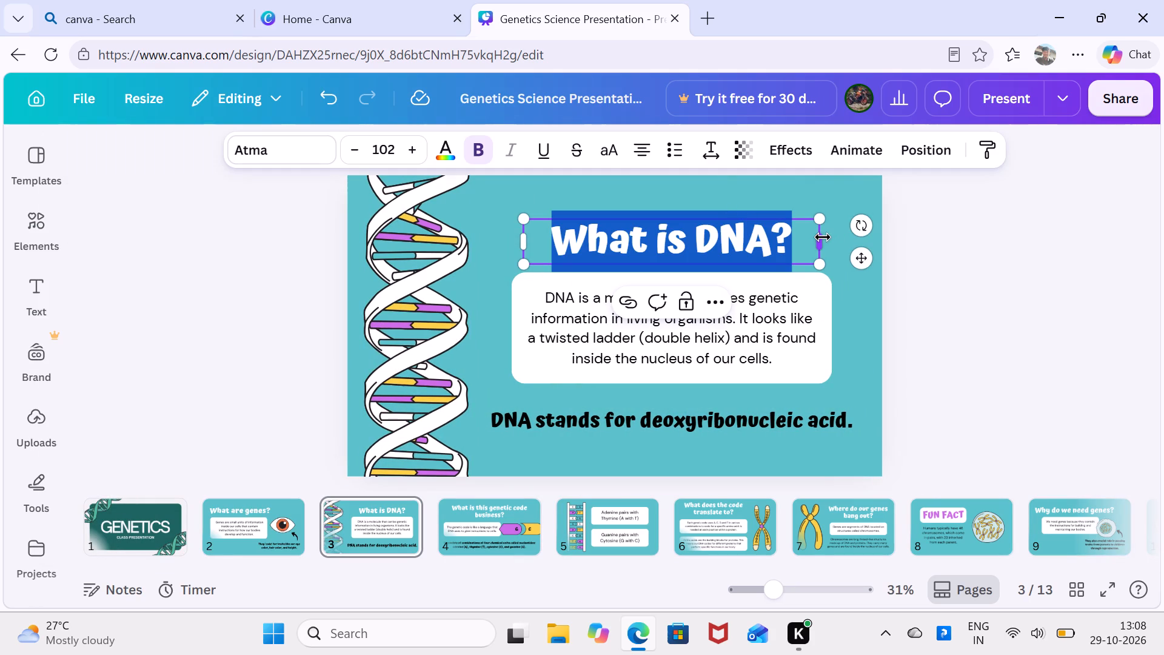
left_click(823, 237)
left_click_drag(823, 237, 847, 240)
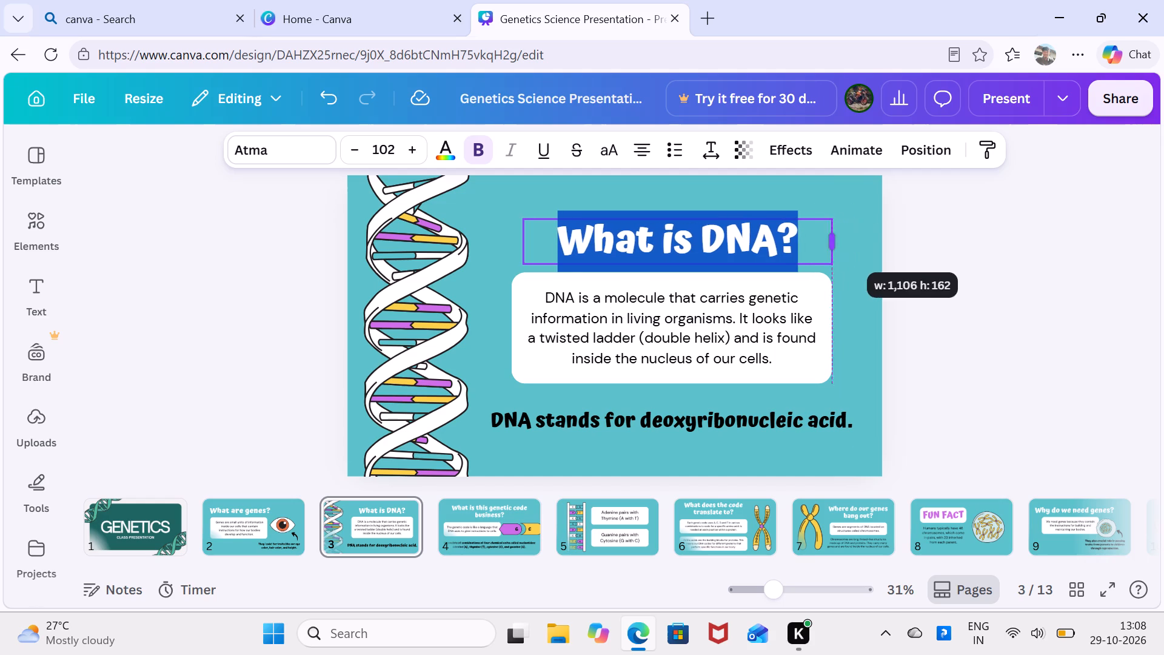
left_click_drag(847, 240, 814, 246)
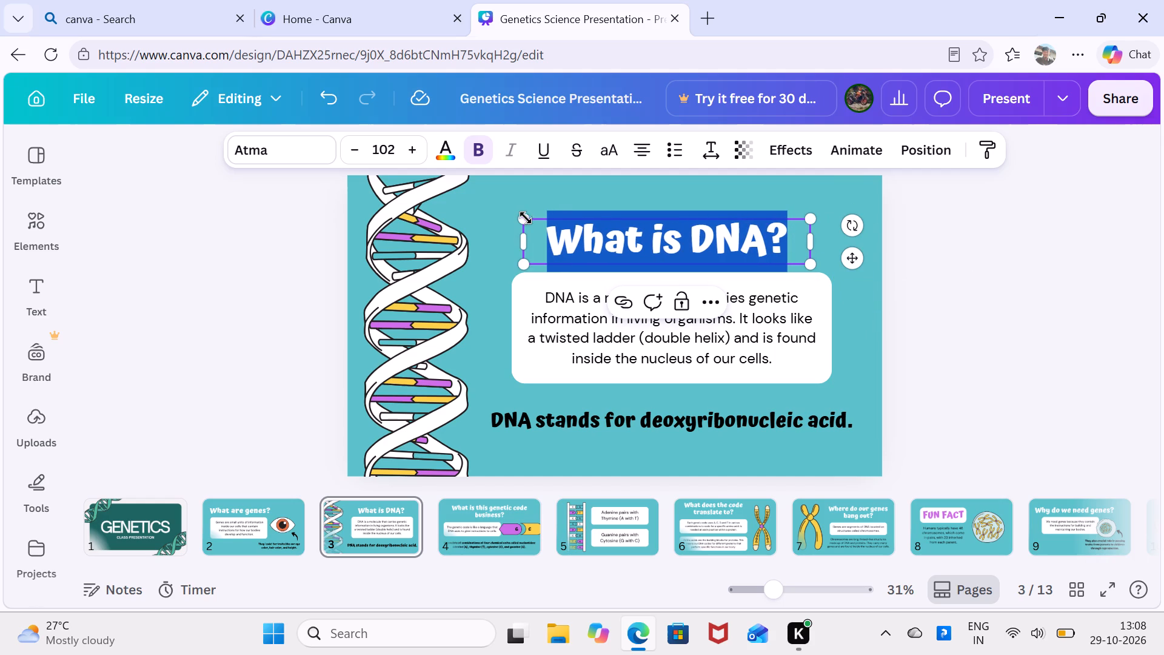
left_click(522, 215)
left_click_drag(522, 215, 513, 192)
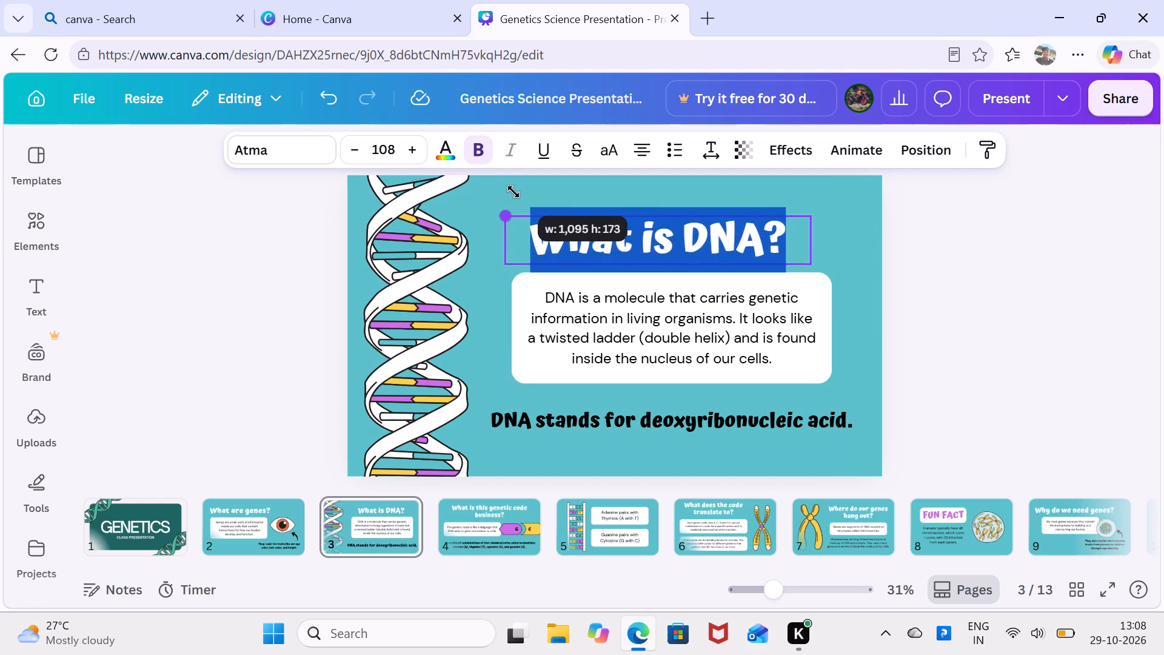
left_click_drag(513, 192, 548, 289)
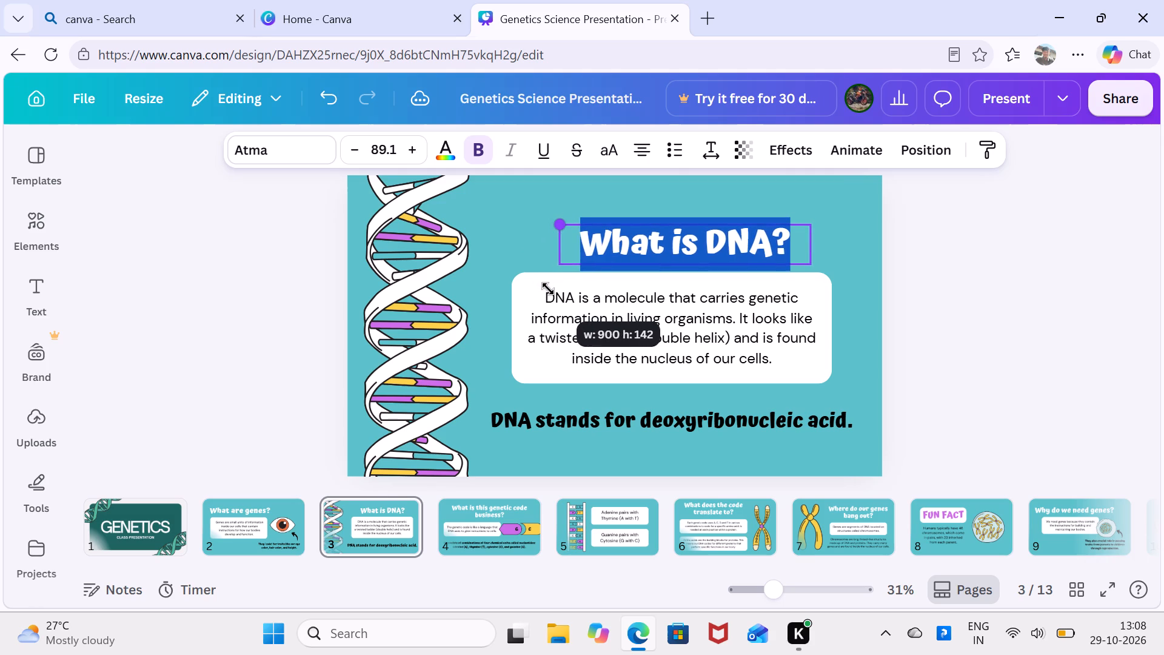
Move the "What is DNA?" heading up to the page's top margin line and slightly left, and deselect it.
left_click(693, 232)
left_click_drag(693, 232, 693, 190)
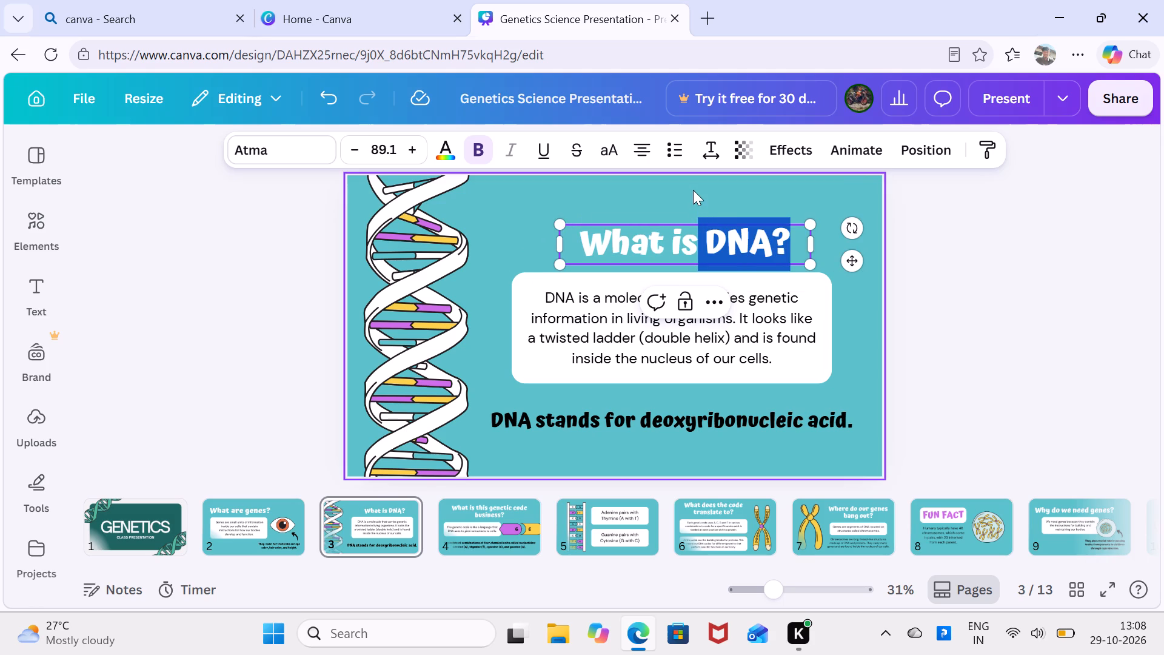
left_click_drag(693, 190, 786, 340)
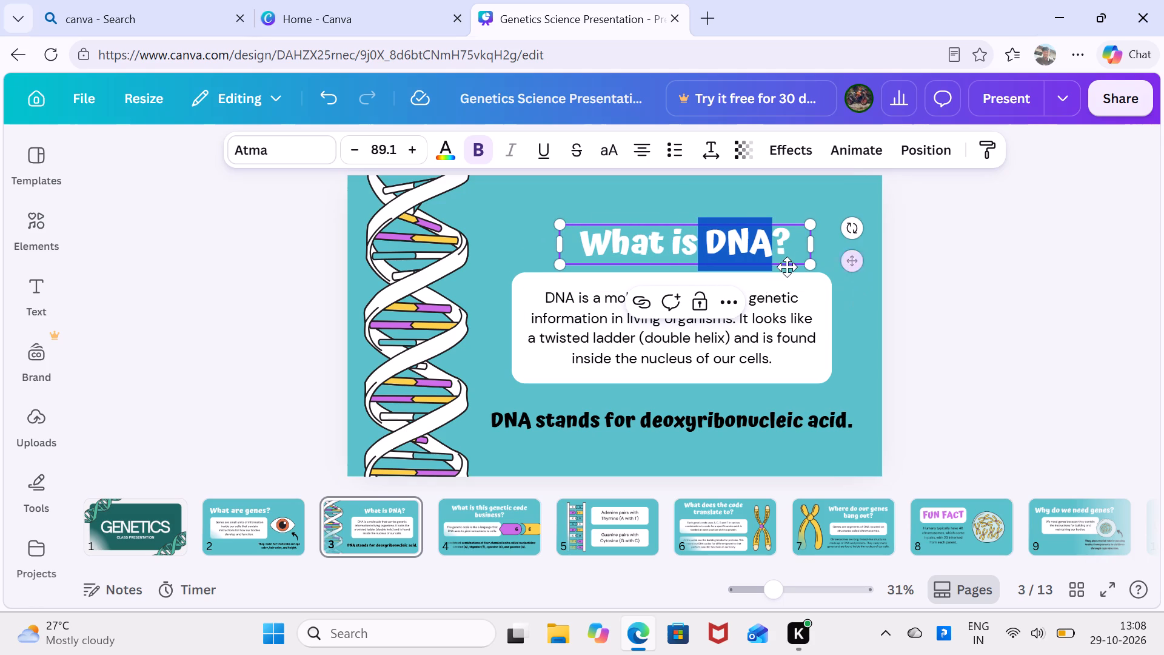
left_click(853, 258)
left_click_drag(853, 258, 793, 268)
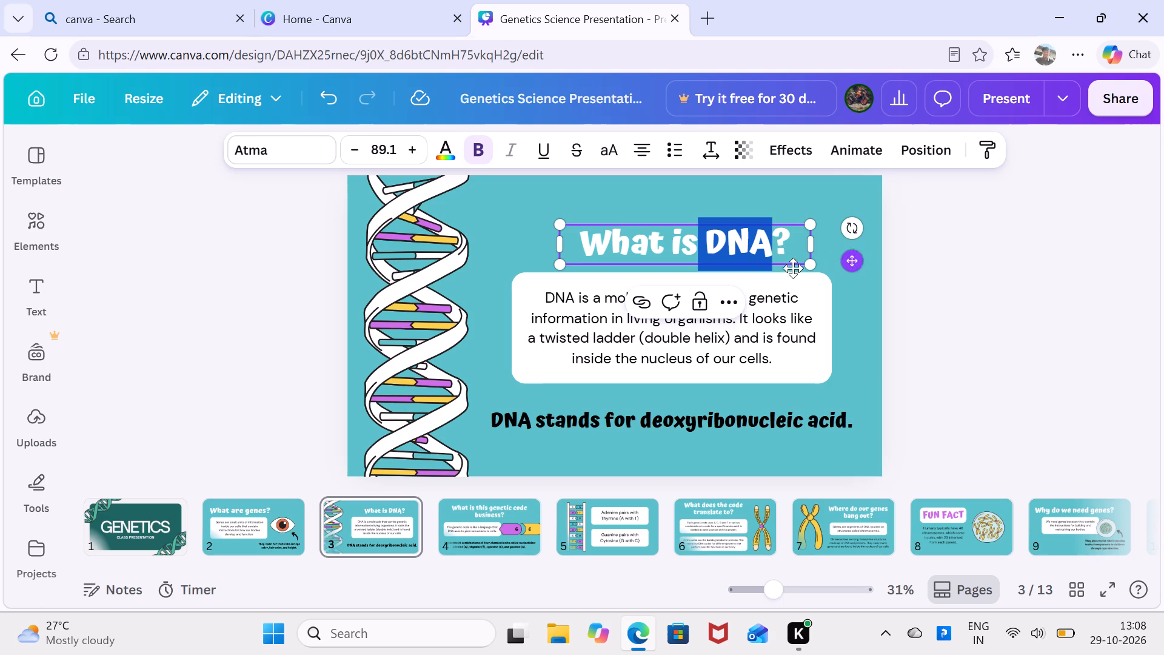
left_click_drag(793, 268, 827, 238)
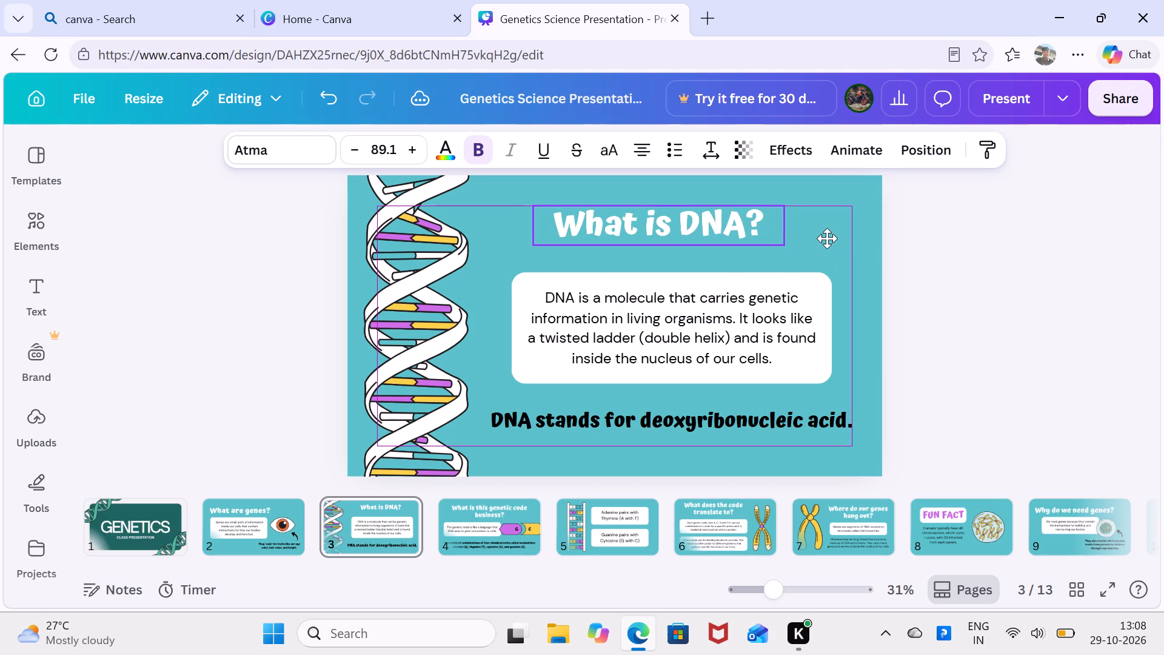
left_click_drag(827, 238, 827, 239)
left_click(846, 284)
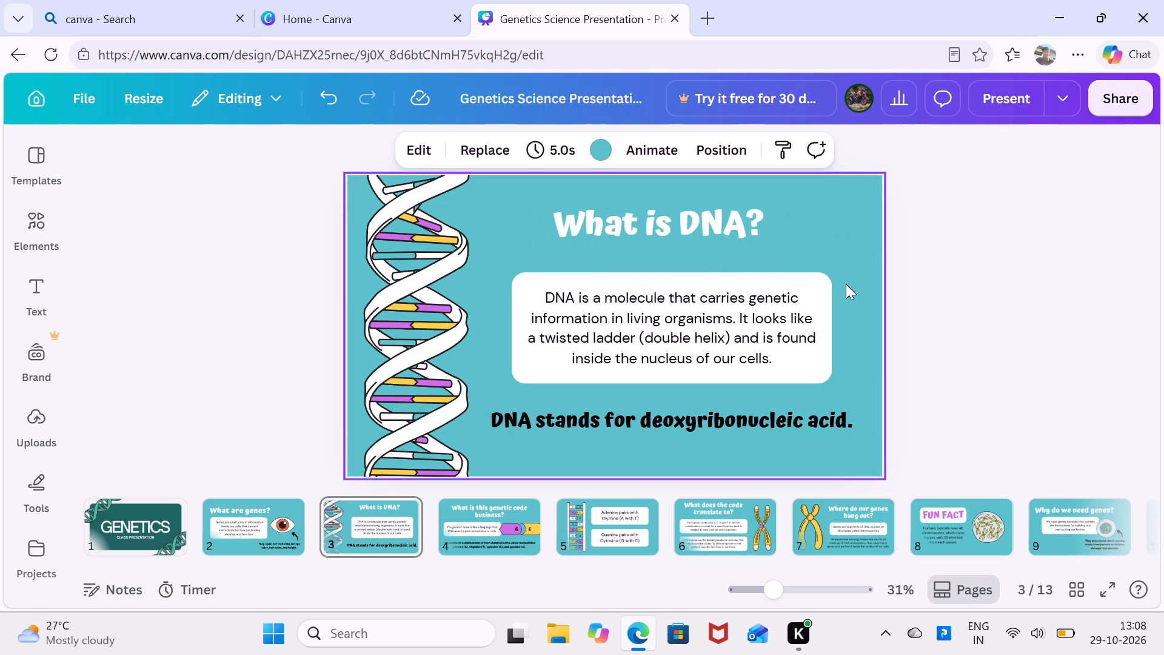
Scale the DNA definition paragraph in the white box proportionally to a font size of 38.1.
left_click(733, 330)
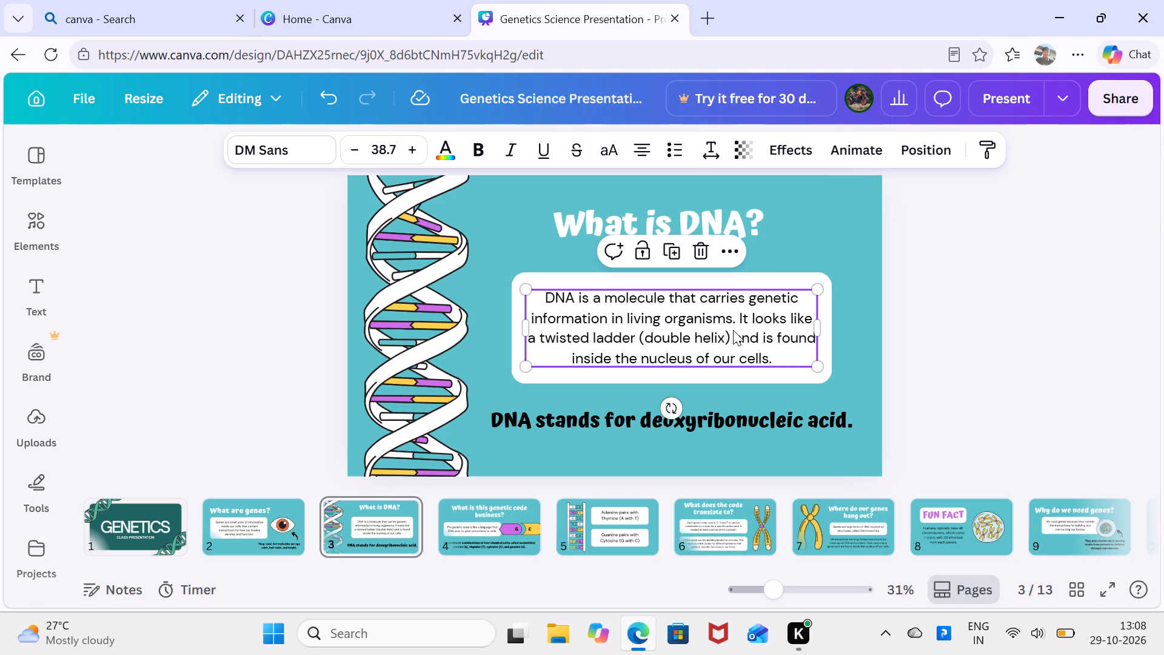
left_click(816, 284)
left_click_drag(816, 284, 861, 249)
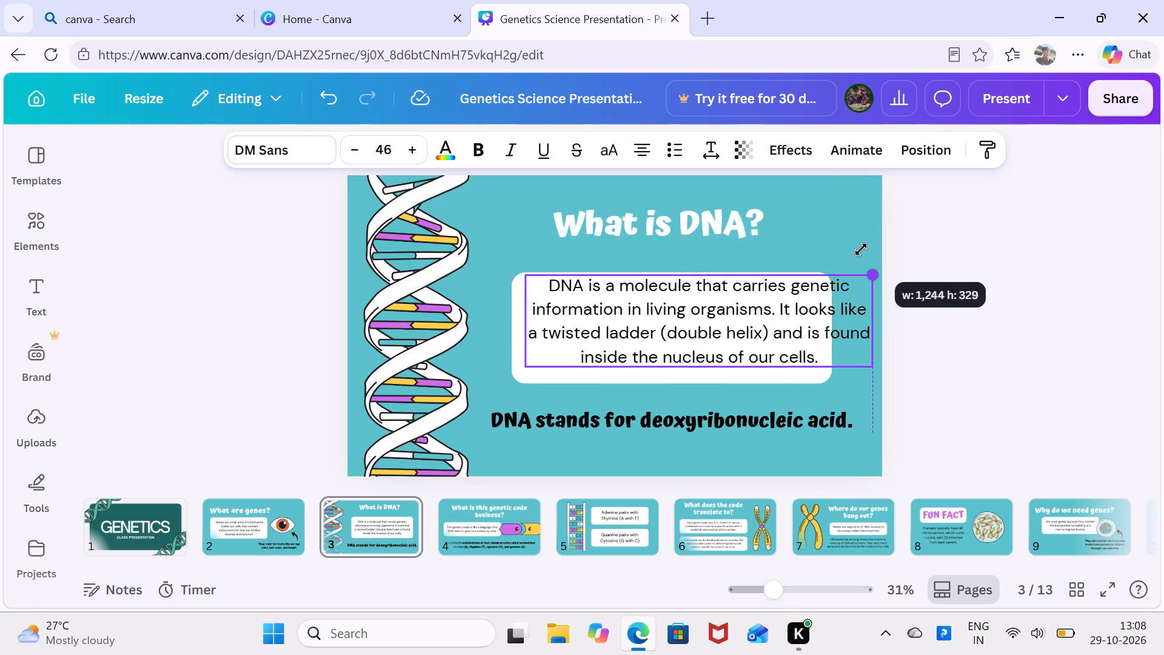
left_click_drag(861, 249, 804, 262)
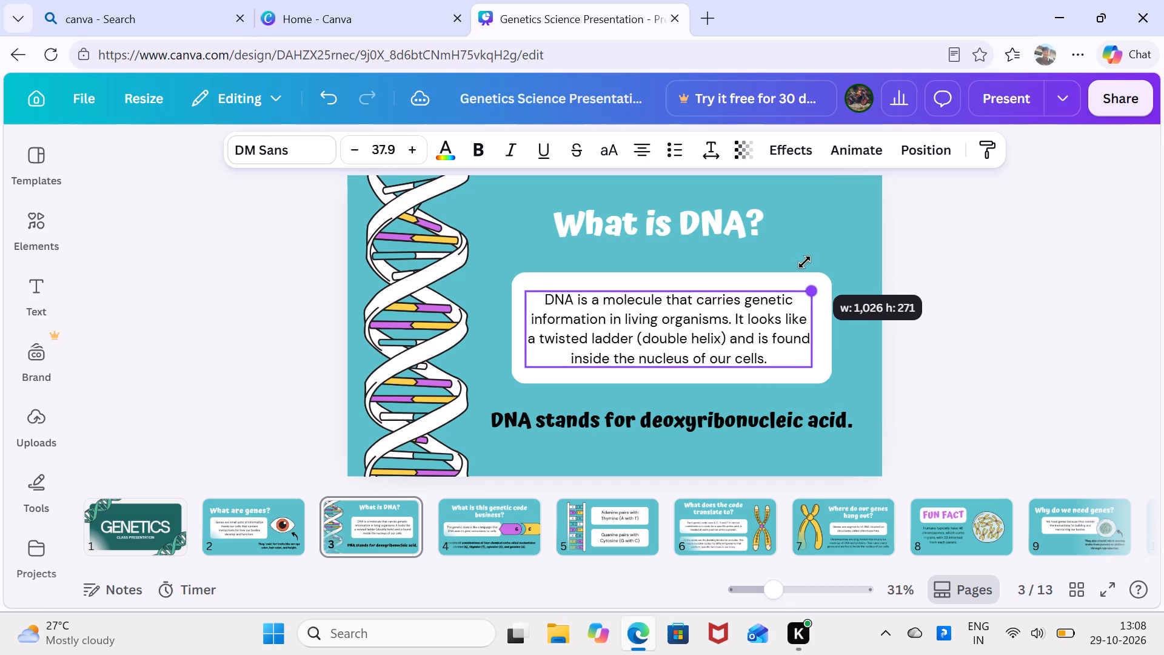
left_click_drag(804, 262, 805, 261)
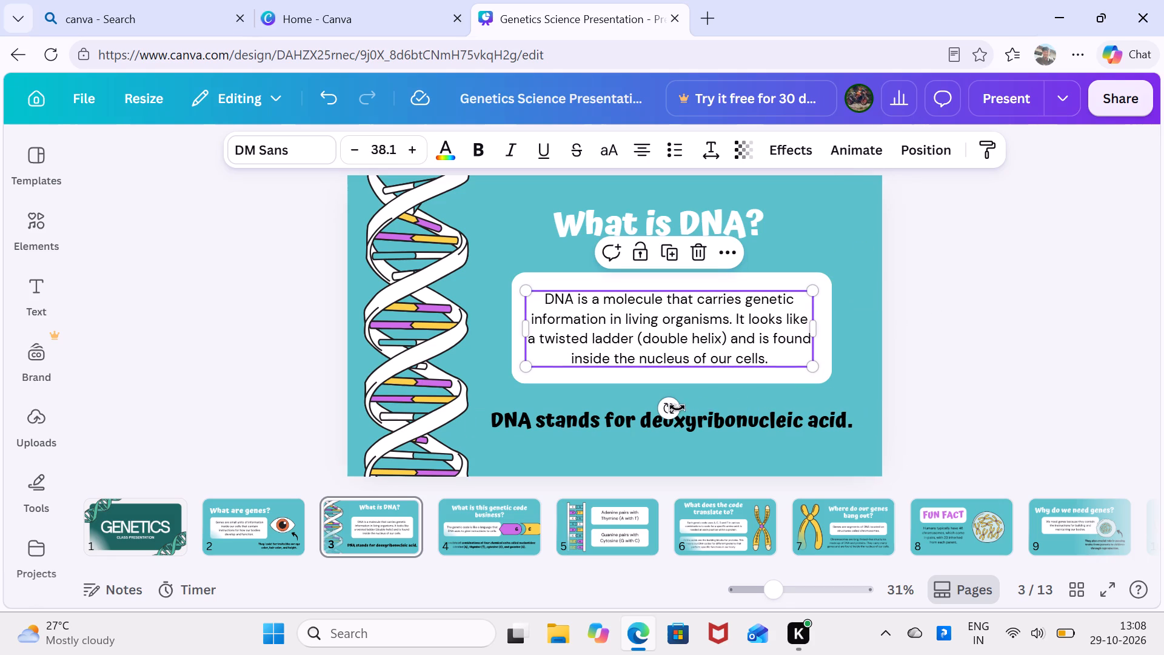
Move the "DNA stands for deoxyribonucleic acid." line up closer beneath the white box, keeping it centred on the box, and deselect it.
double_click(735, 411)
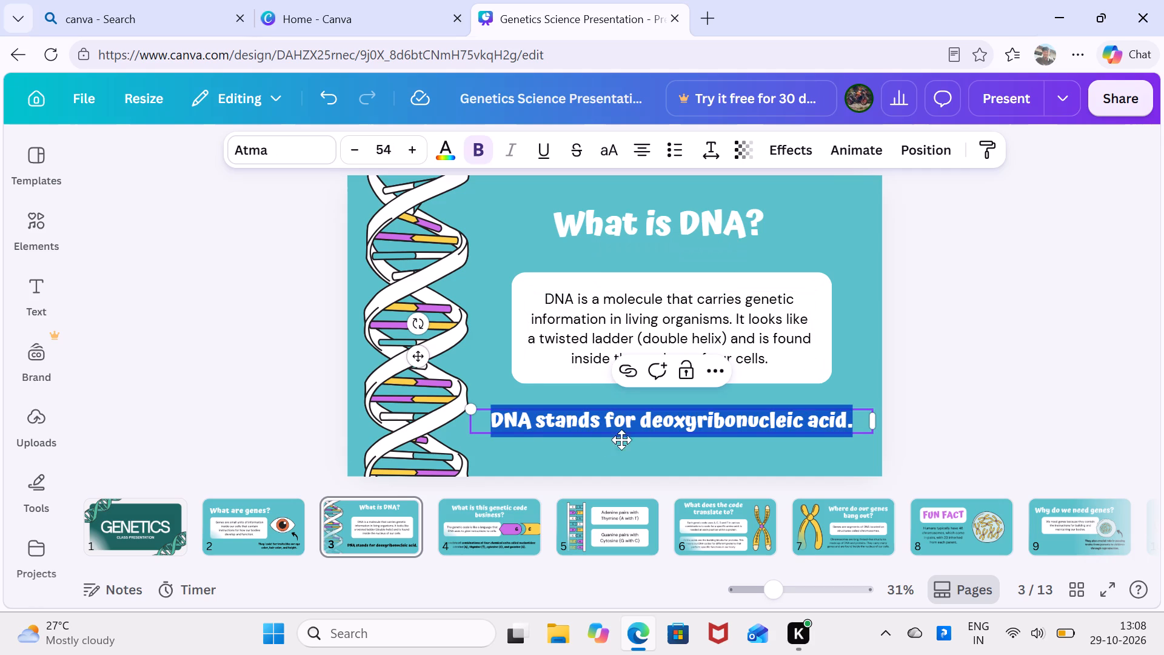
left_click(497, 435)
left_click_drag(497, 435, 497, 431)
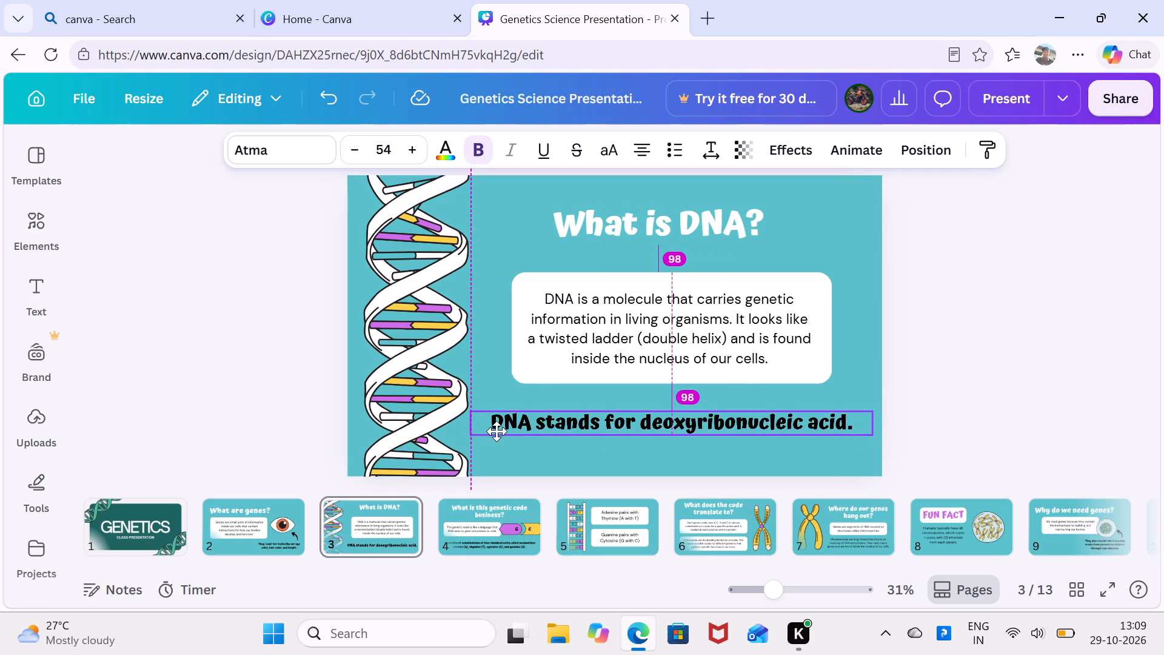
left_click_drag(497, 431, 502, 440)
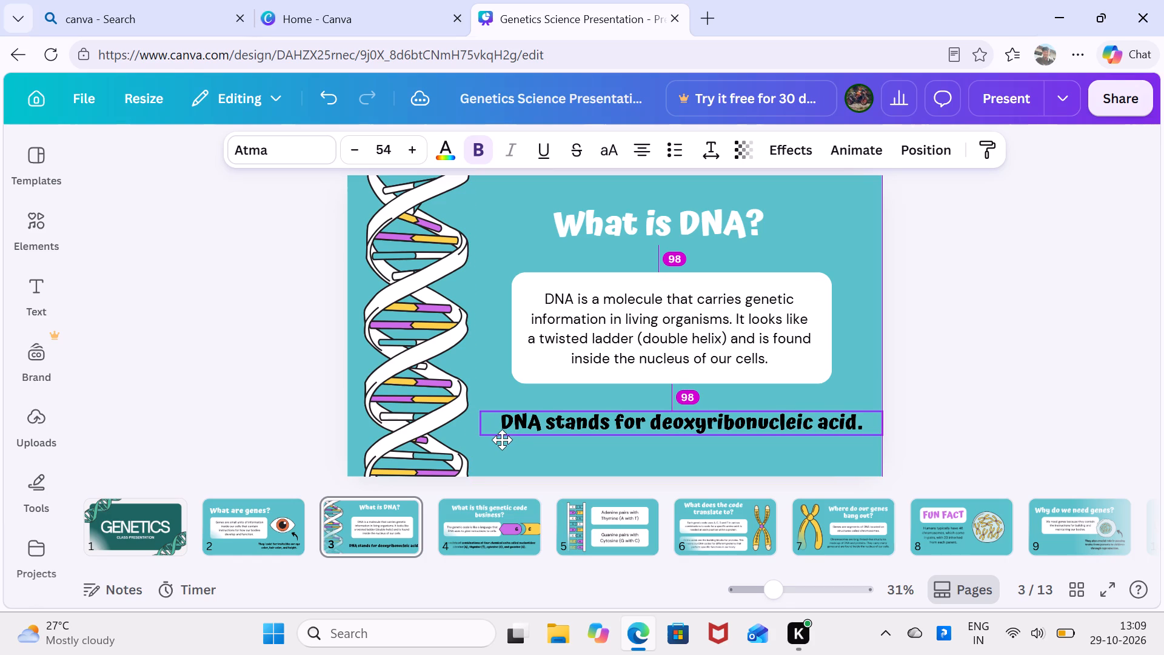
left_click_drag(502, 440, 500, 430)
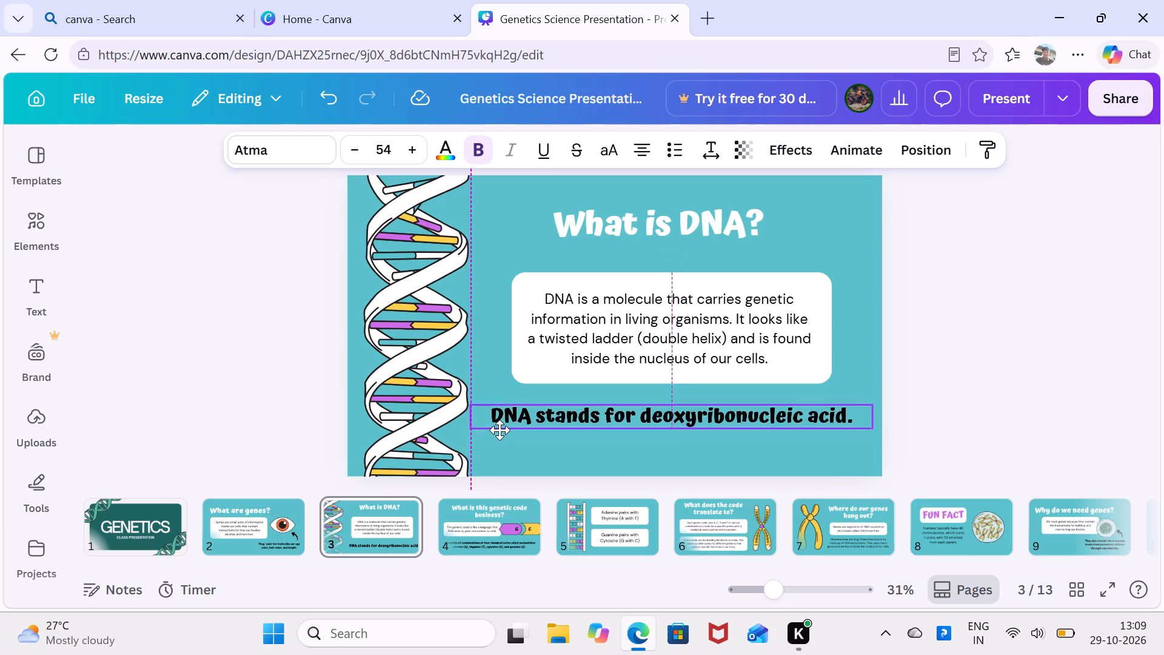
left_click_drag(500, 430, 500, 422)
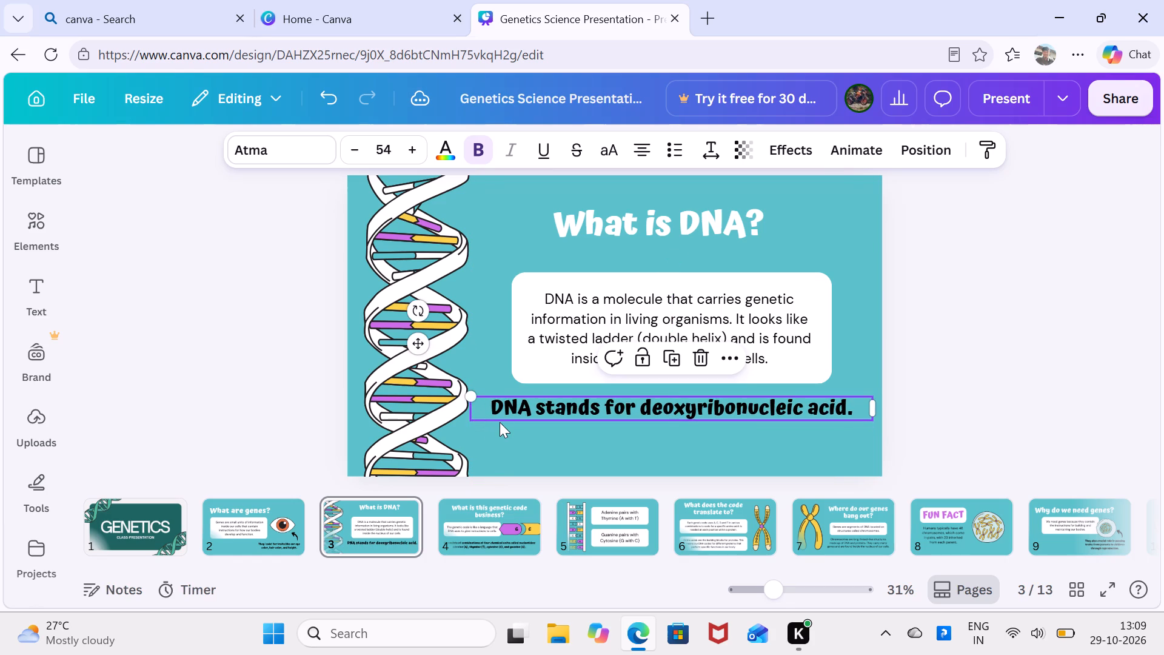
left_click(587, 453)
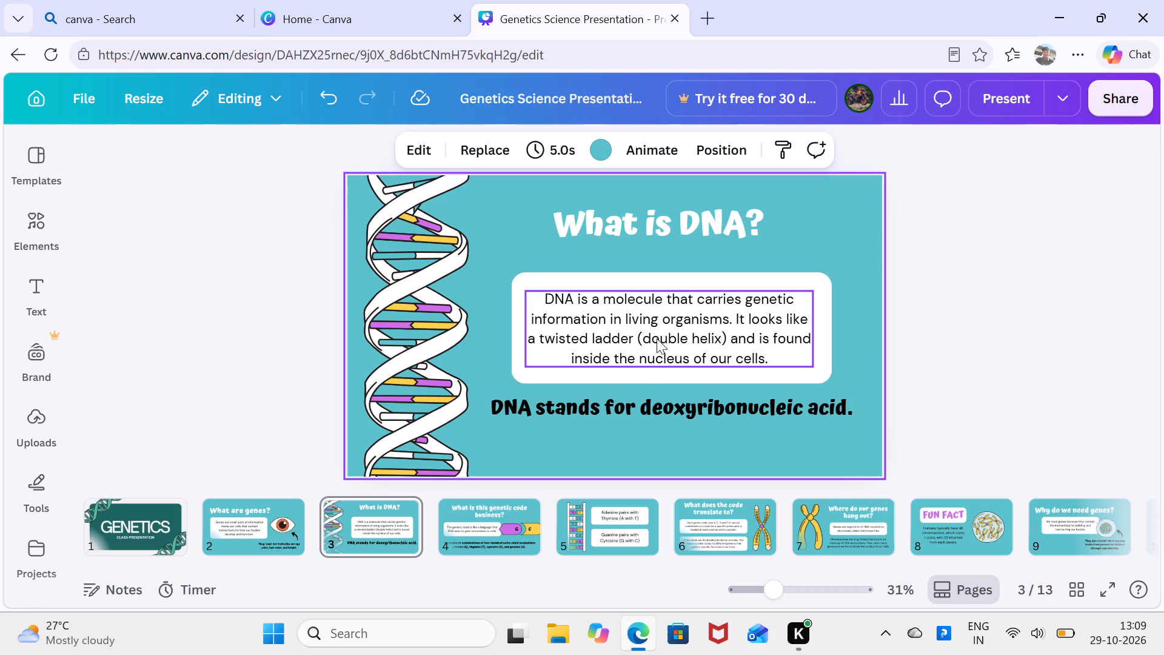
Scale the DNA definition paragraph in the white box proportionally to a font size of 37.1.
left_click(649, 358)
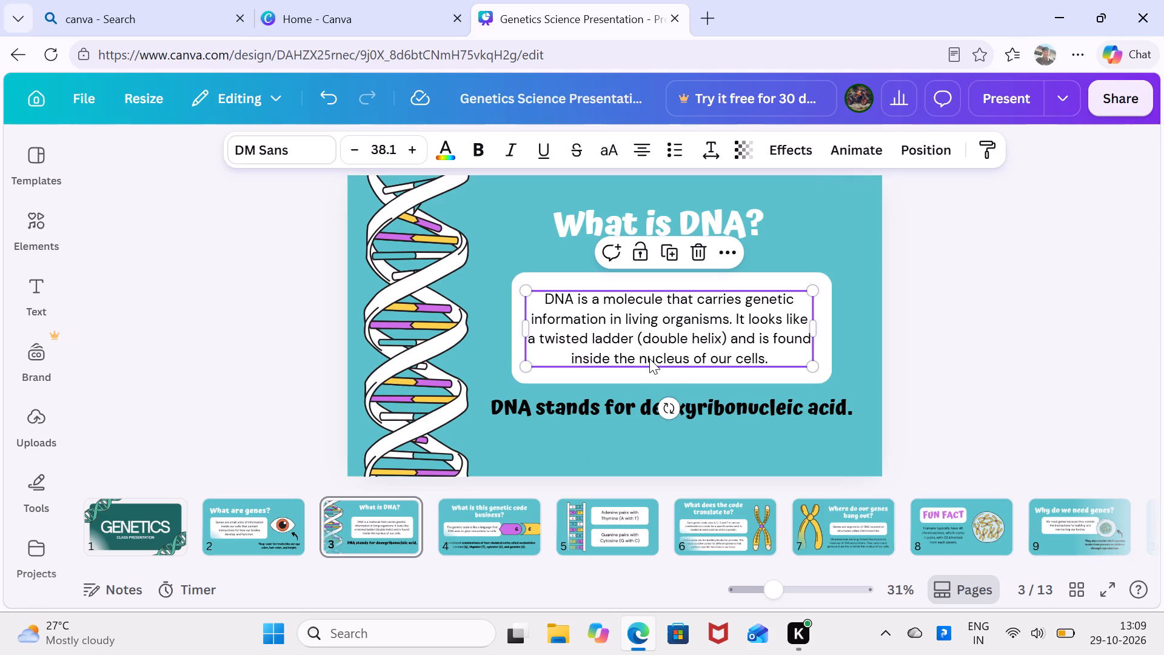
double_click(809, 362)
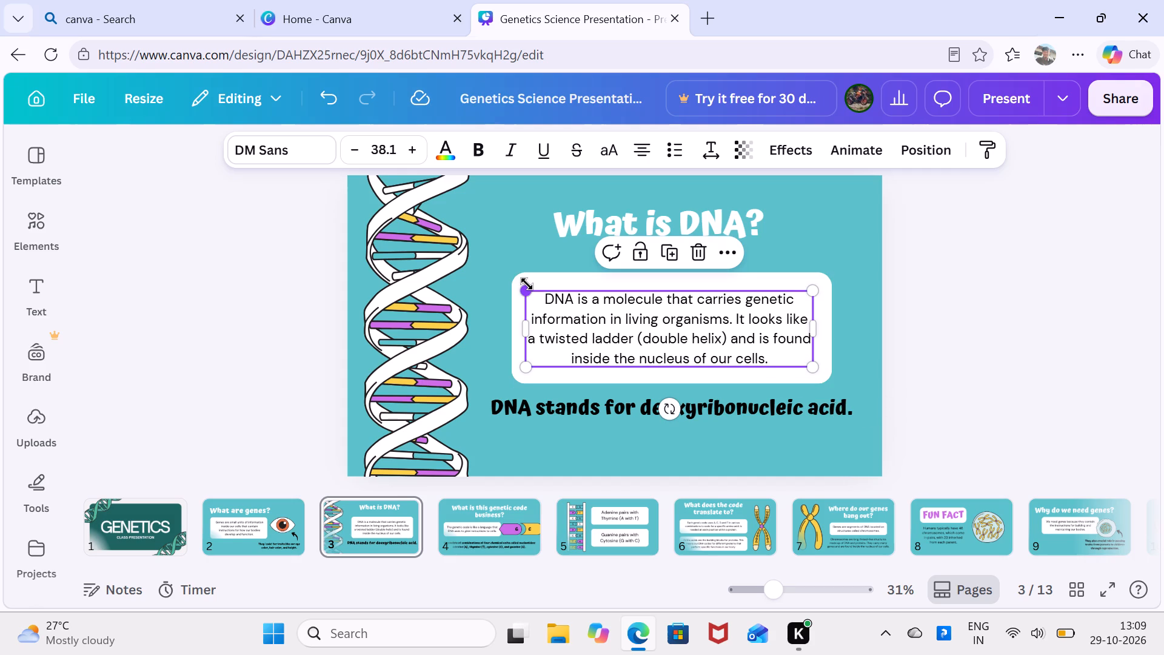
left_click(527, 284)
left_click_drag(527, 284, 521, 263)
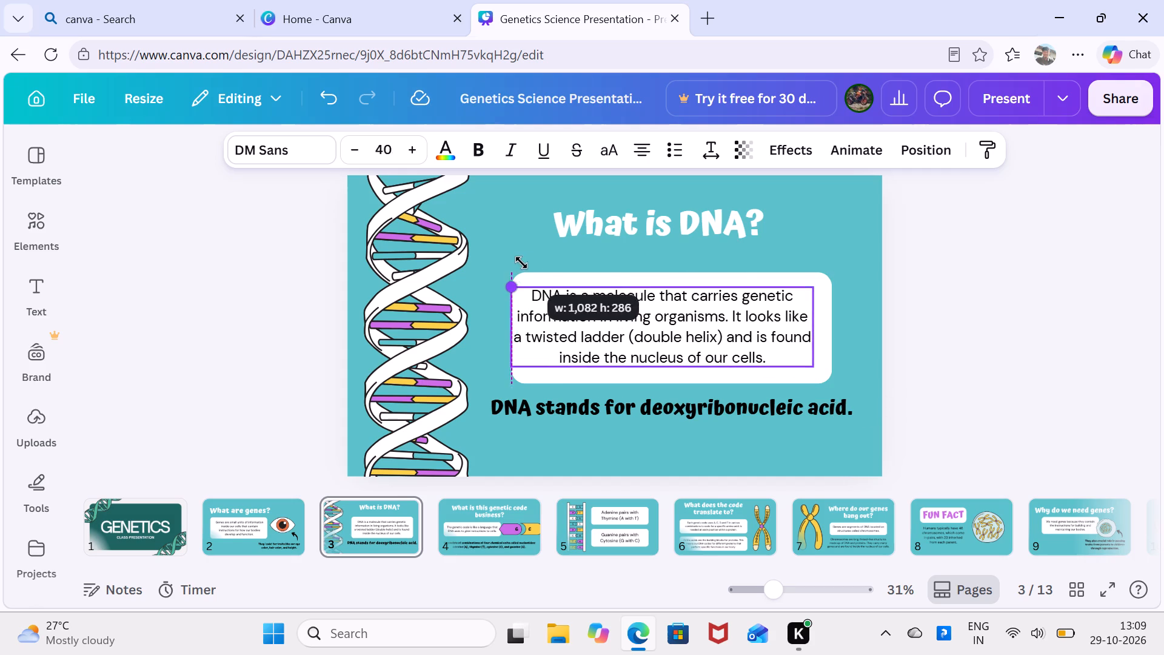
left_click_drag(521, 263, 540, 264)
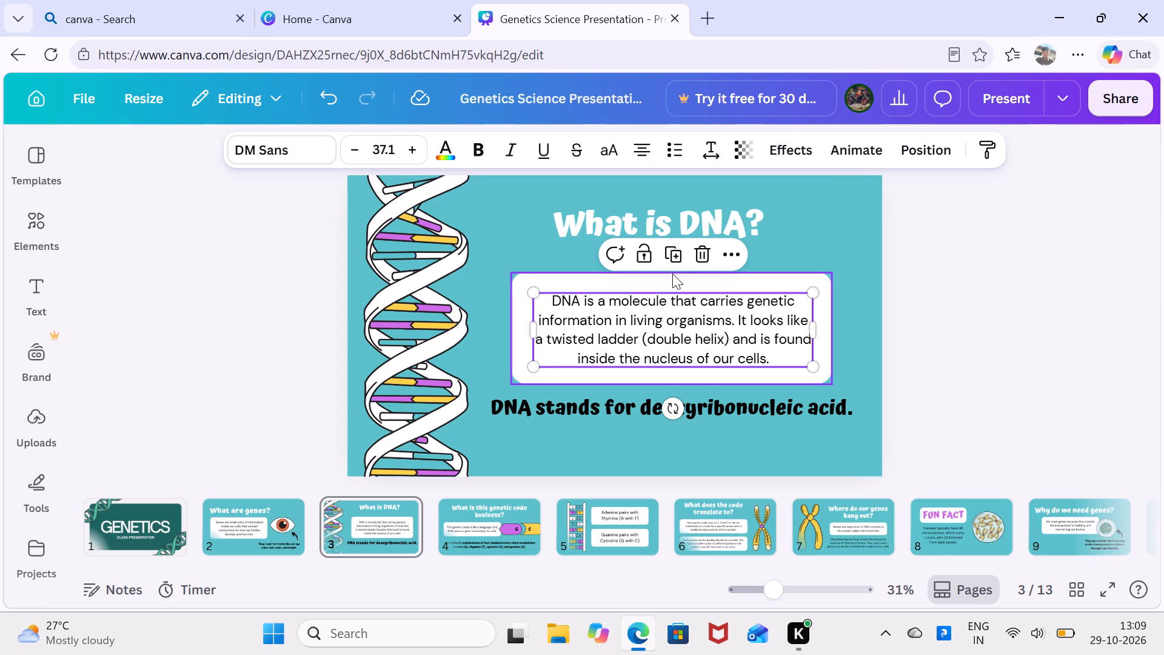
Reduce the white box's height slightly from its bottom and top edges so it fits closer around the DNA definition paragraph, and deselect it.
double_click(665, 380)
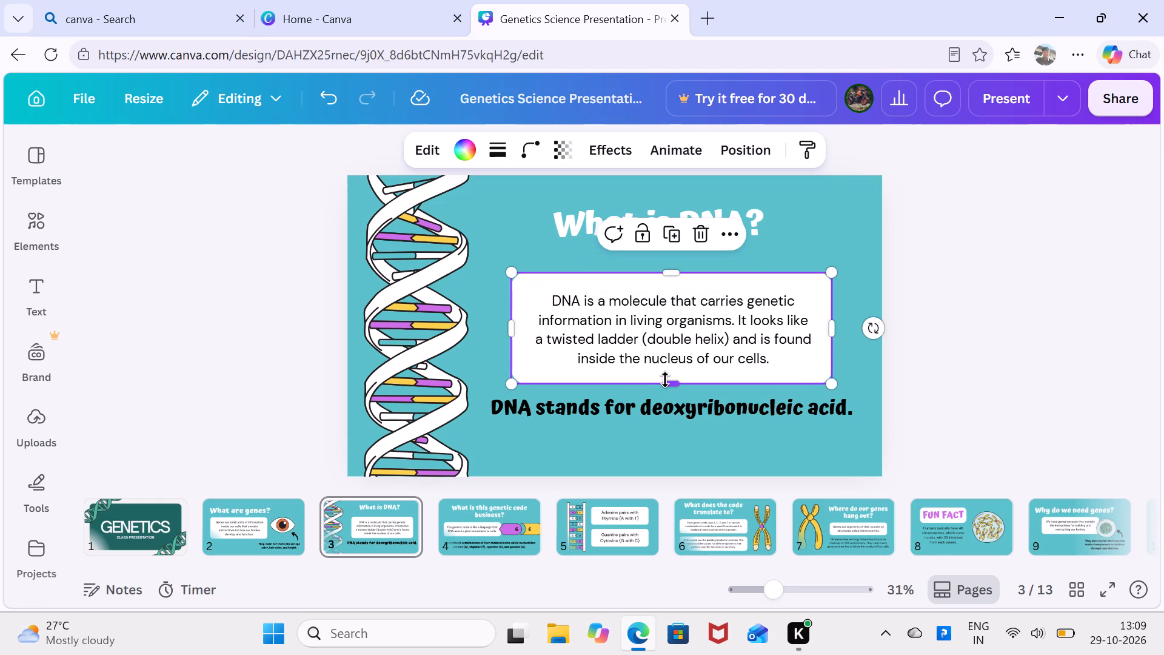
left_click(665, 380)
left_click_drag(665, 380, 660, 374)
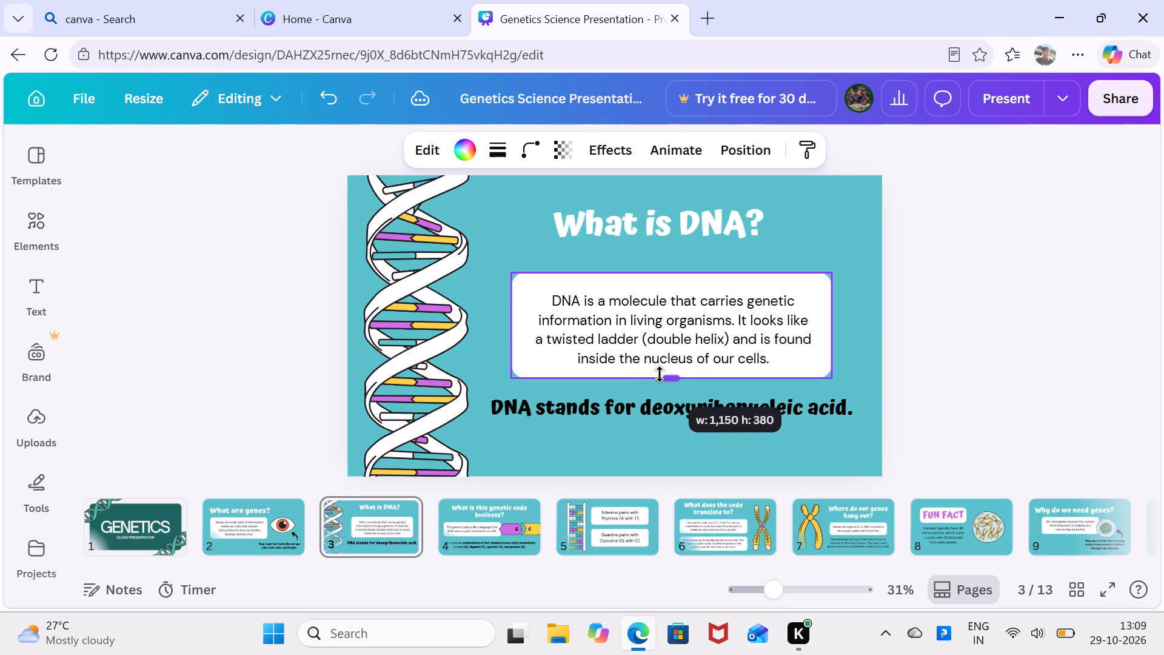
left_click_drag(660, 374, 660, 372)
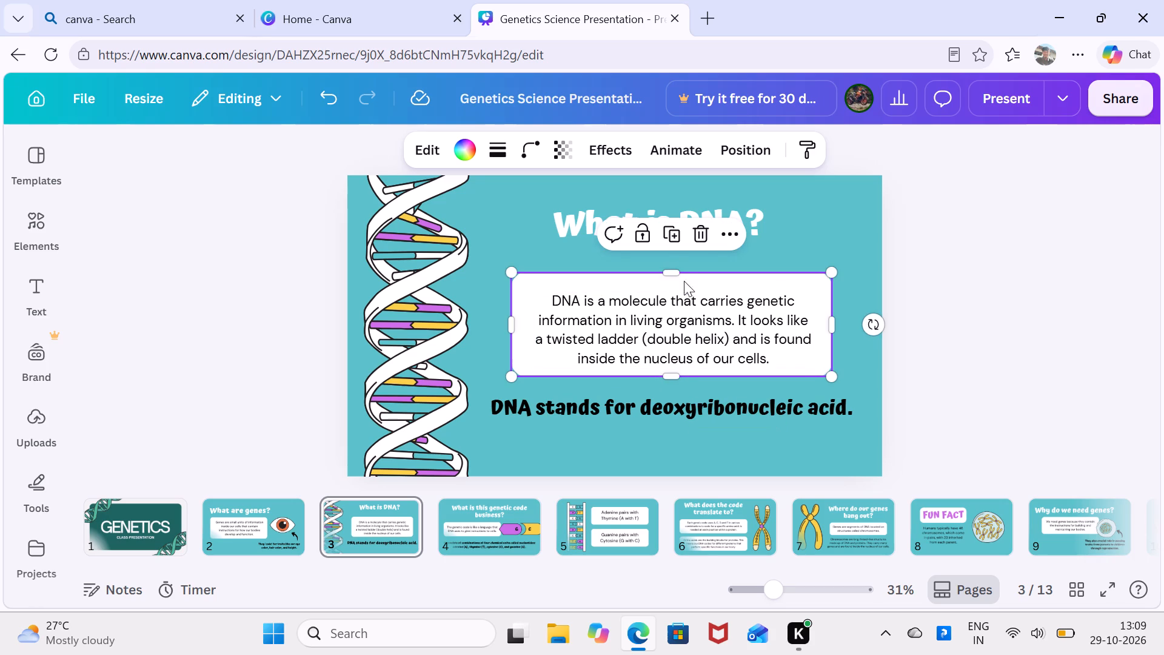
double_click(674, 270)
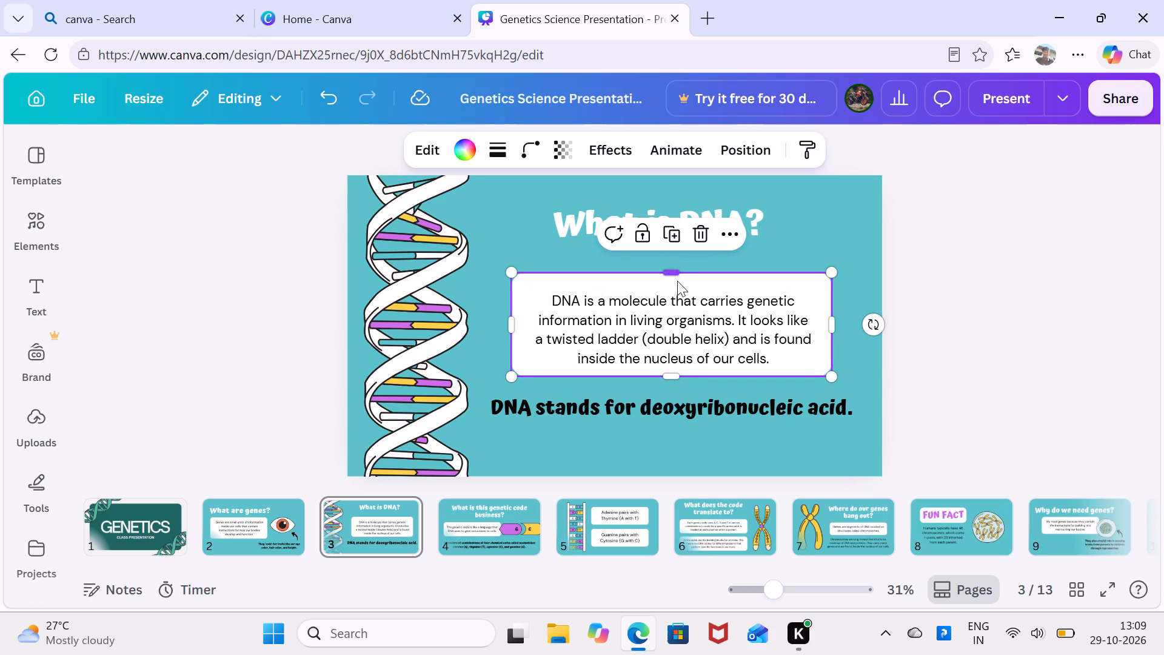
double_click(674, 272)
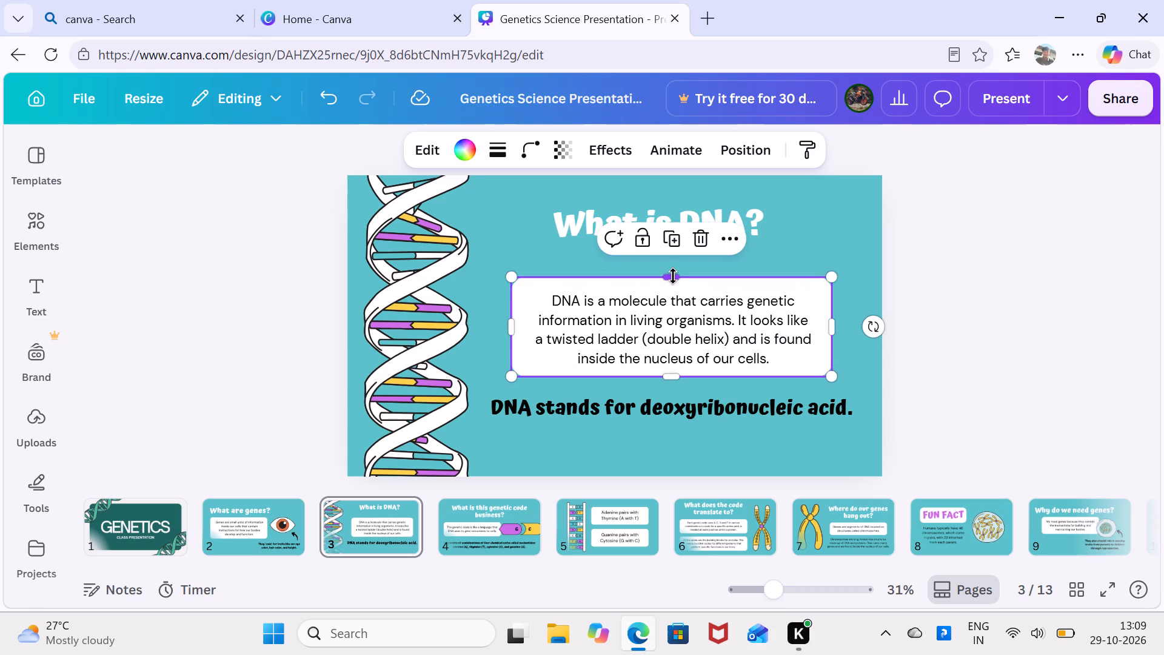
left_click(512, 240)
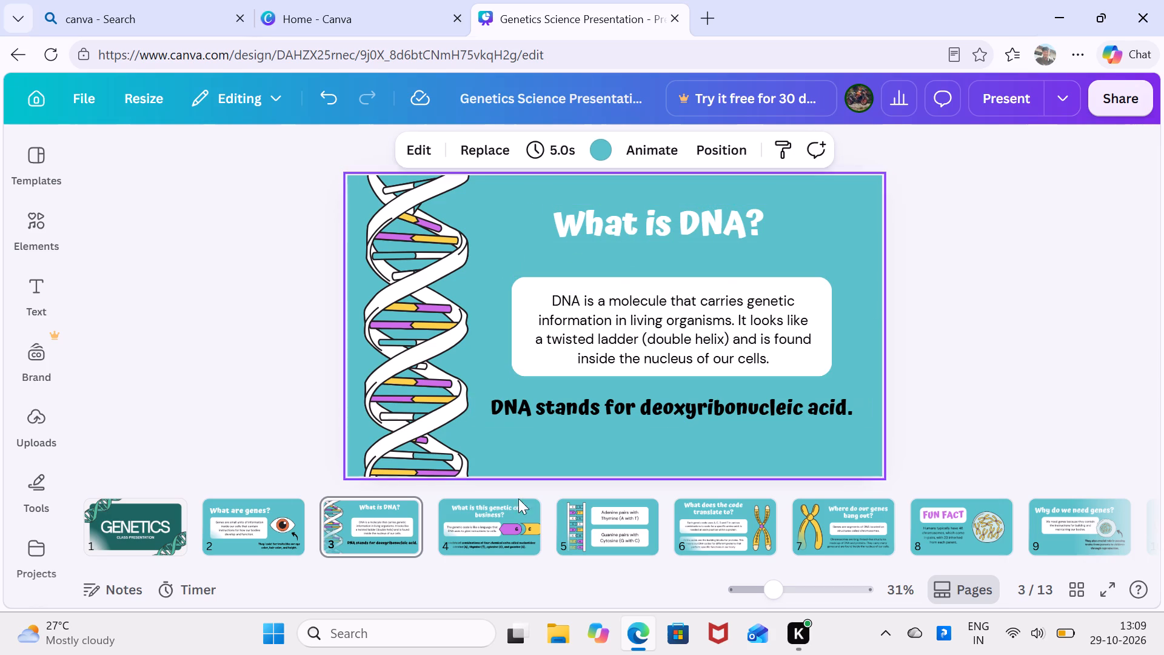
On page 4, scale the purple G shape slightly smaller overall, with its pointed tip reaching a little further over the white box.
left_click(466, 520)
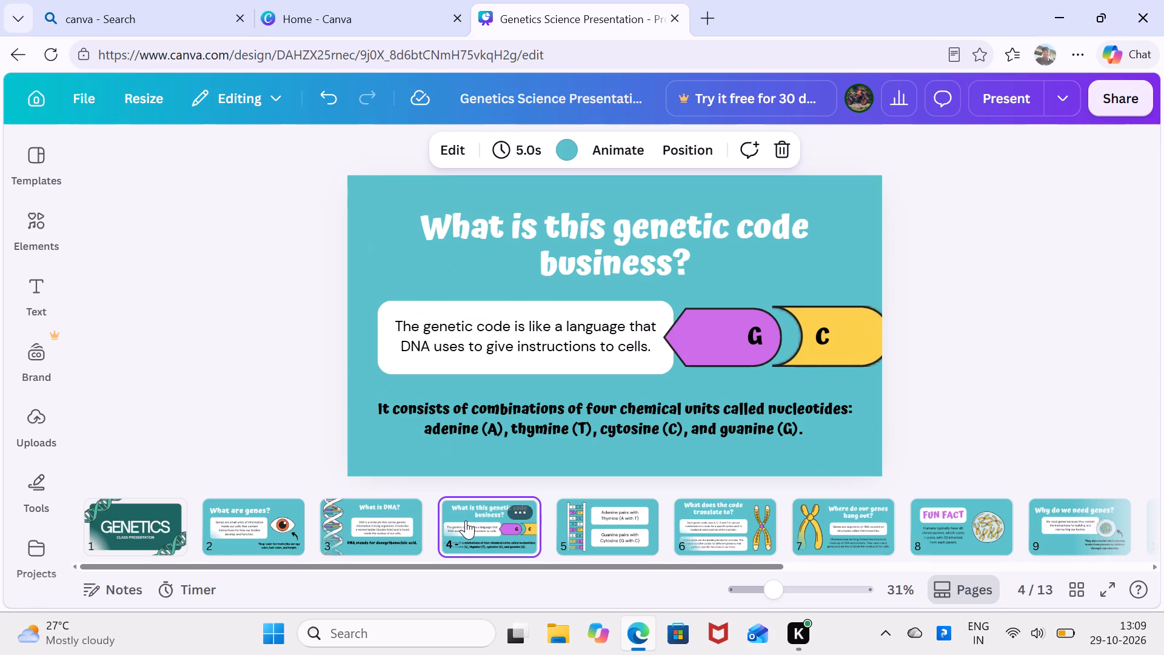
double_click(716, 312)
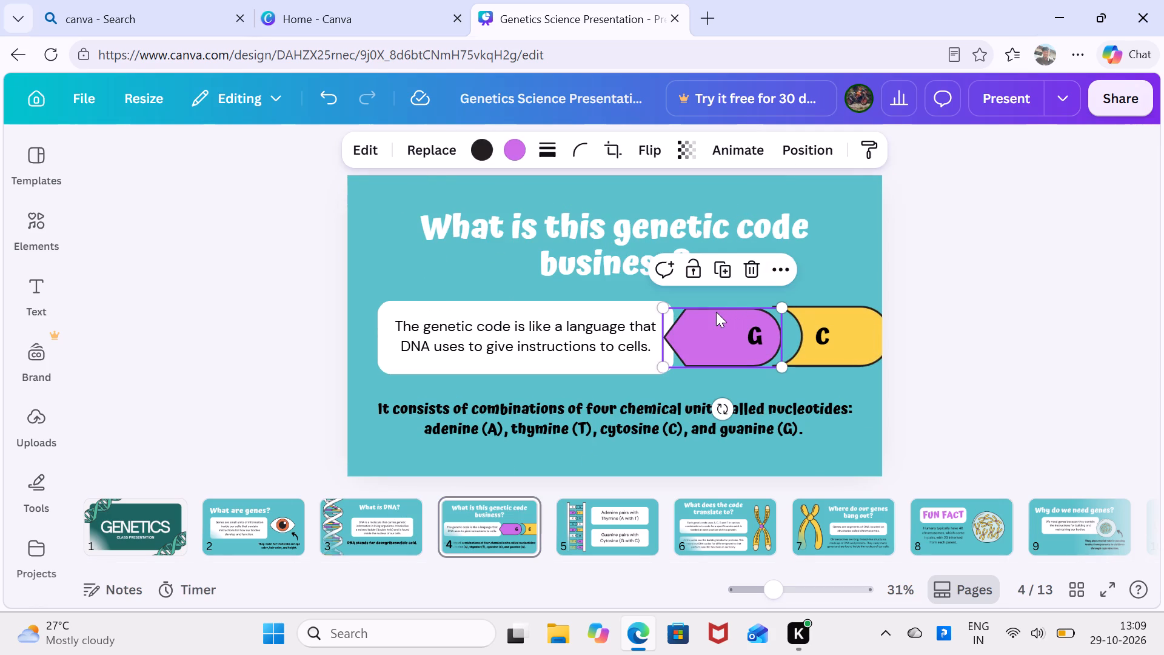
double_click(671, 317)
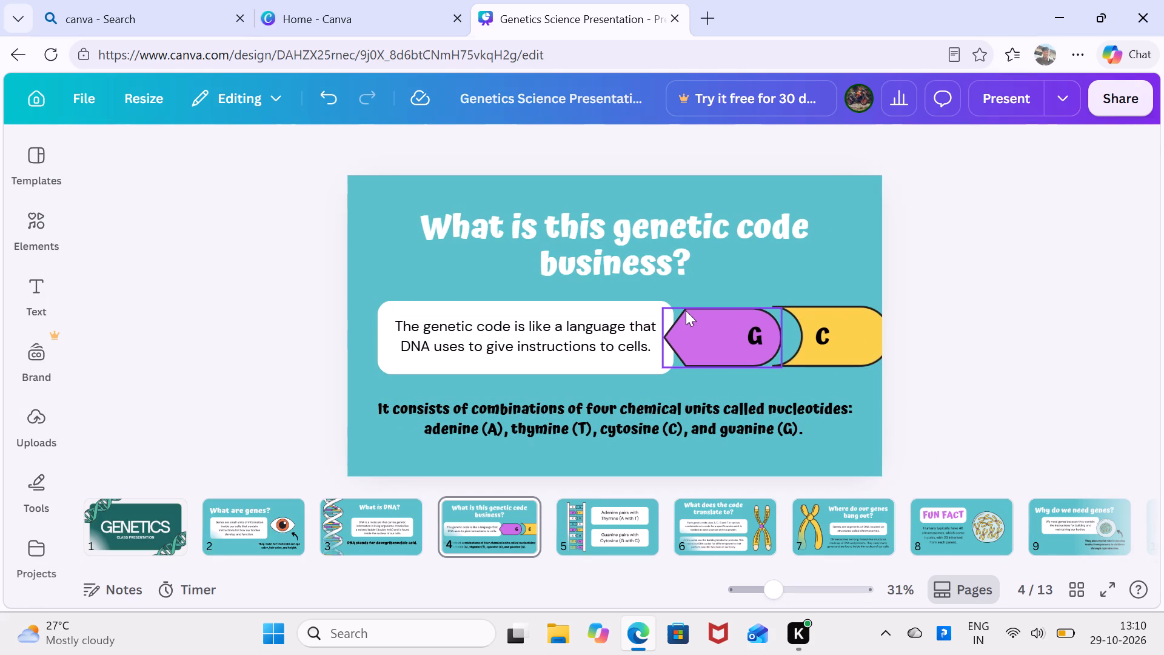
left_click(691, 310)
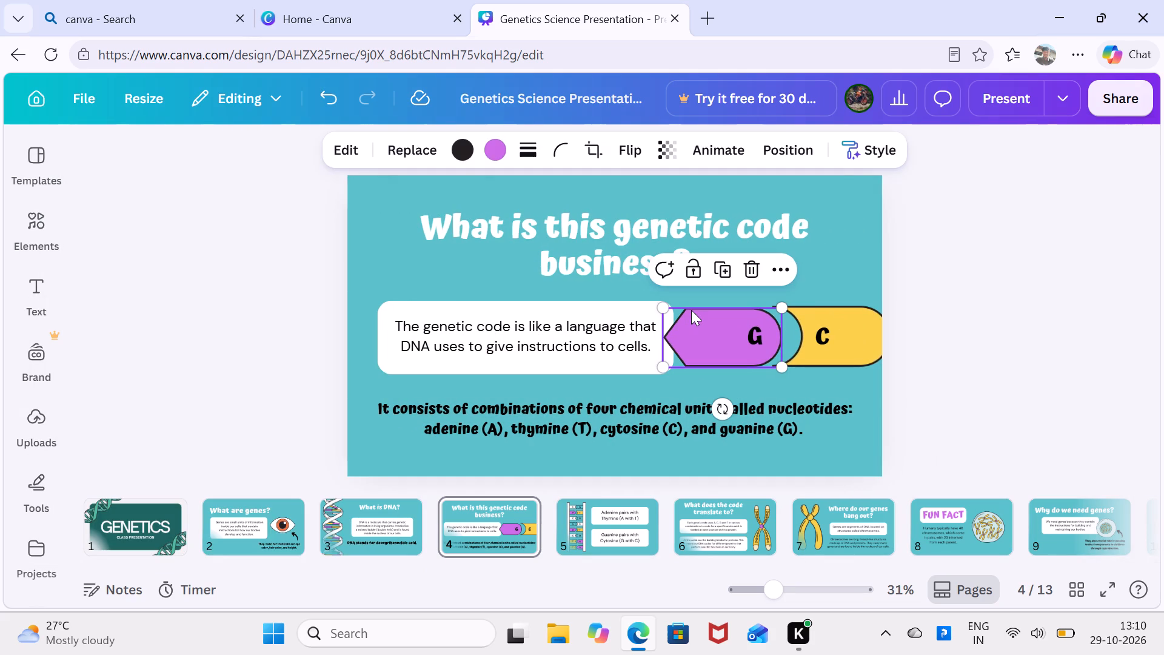
double_click(783, 307)
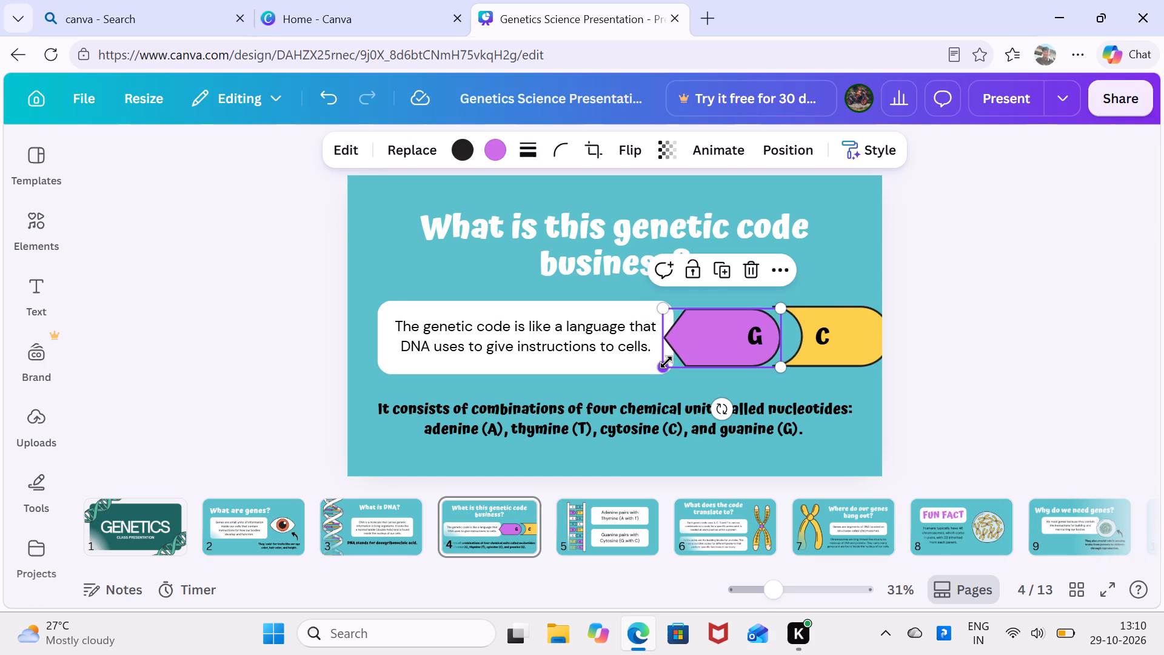
left_click(666, 362)
left_click_drag(666, 362, 663, 361)
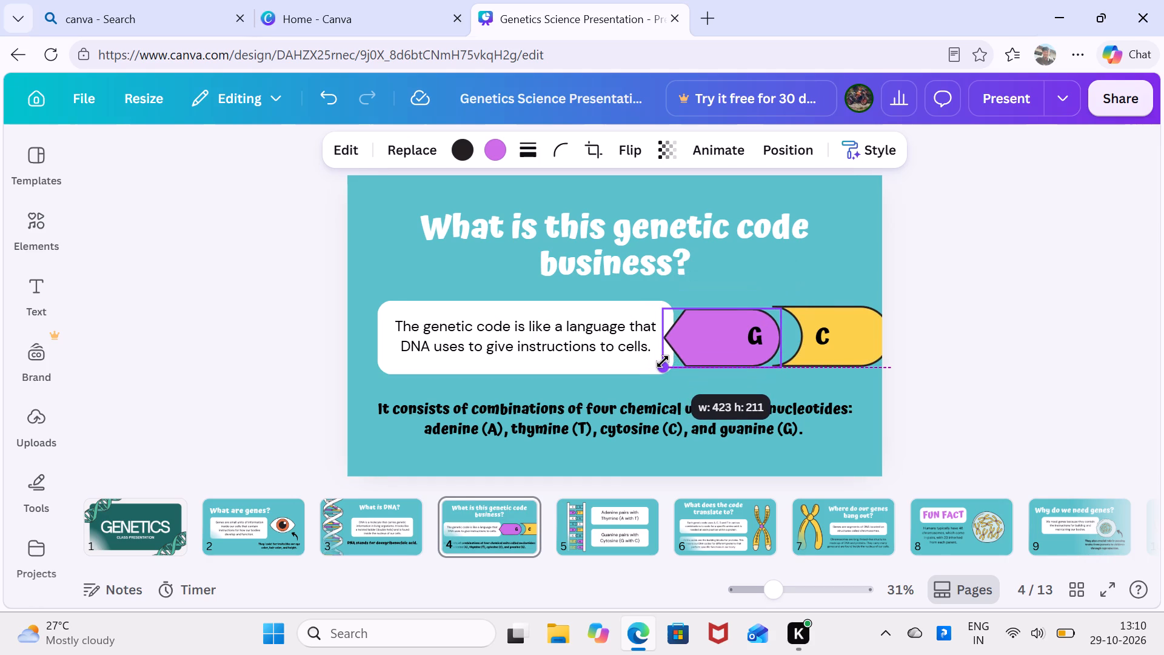
left_click_drag(663, 361, 655, 362)
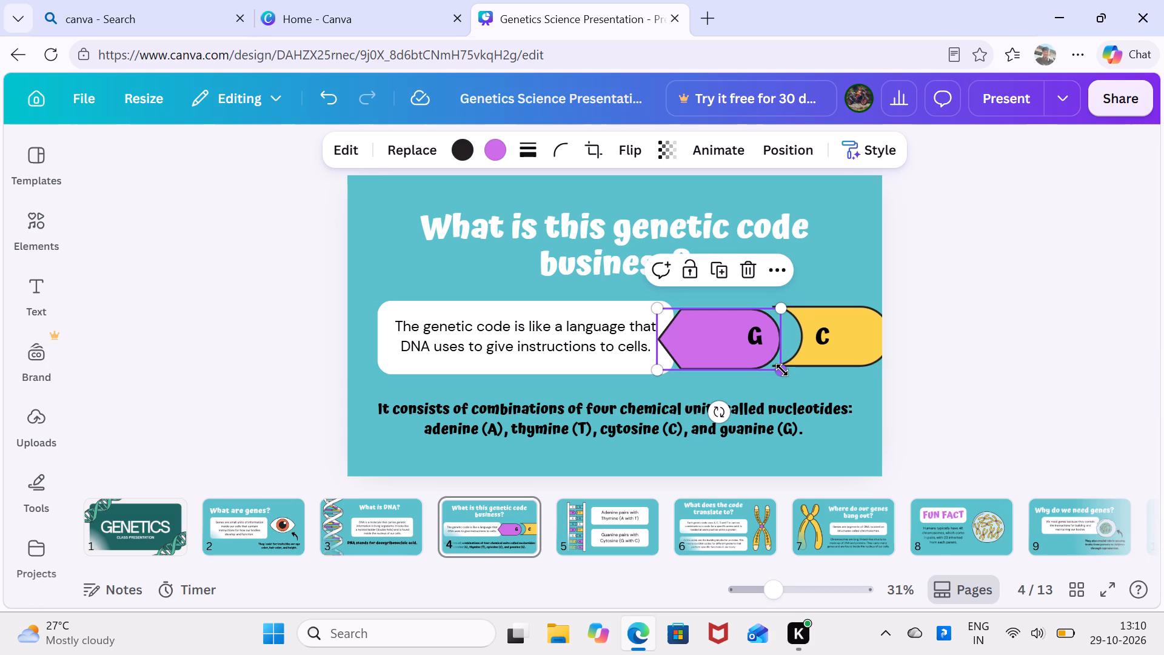
left_click(782, 370)
left_click_drag(782, 370, 768, 371)
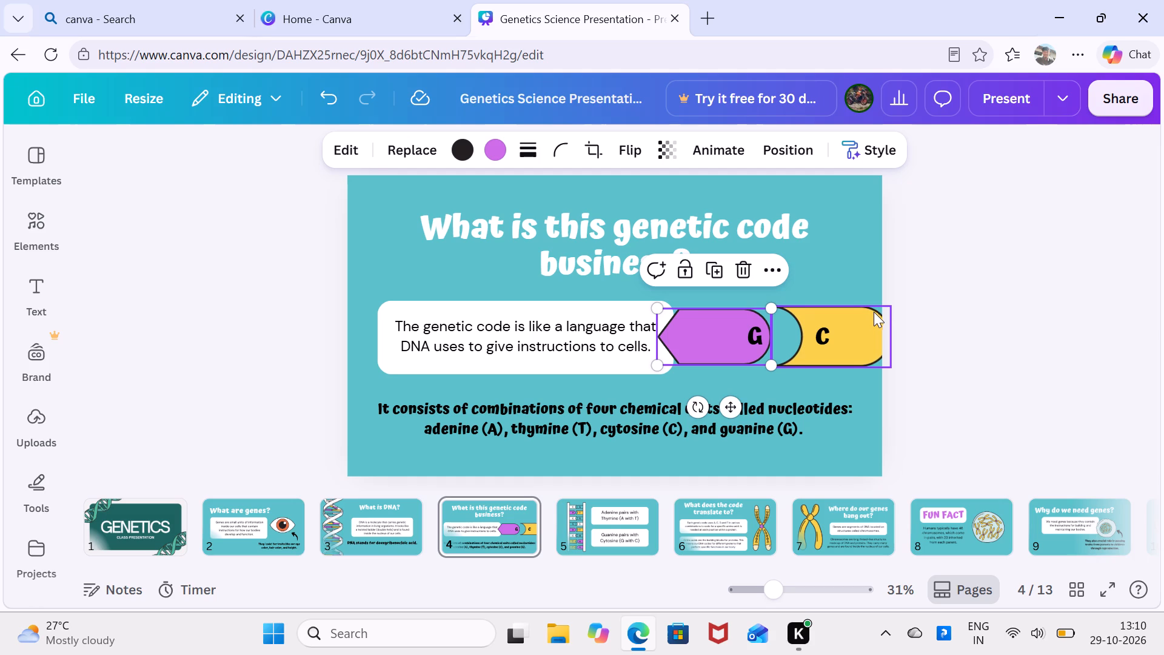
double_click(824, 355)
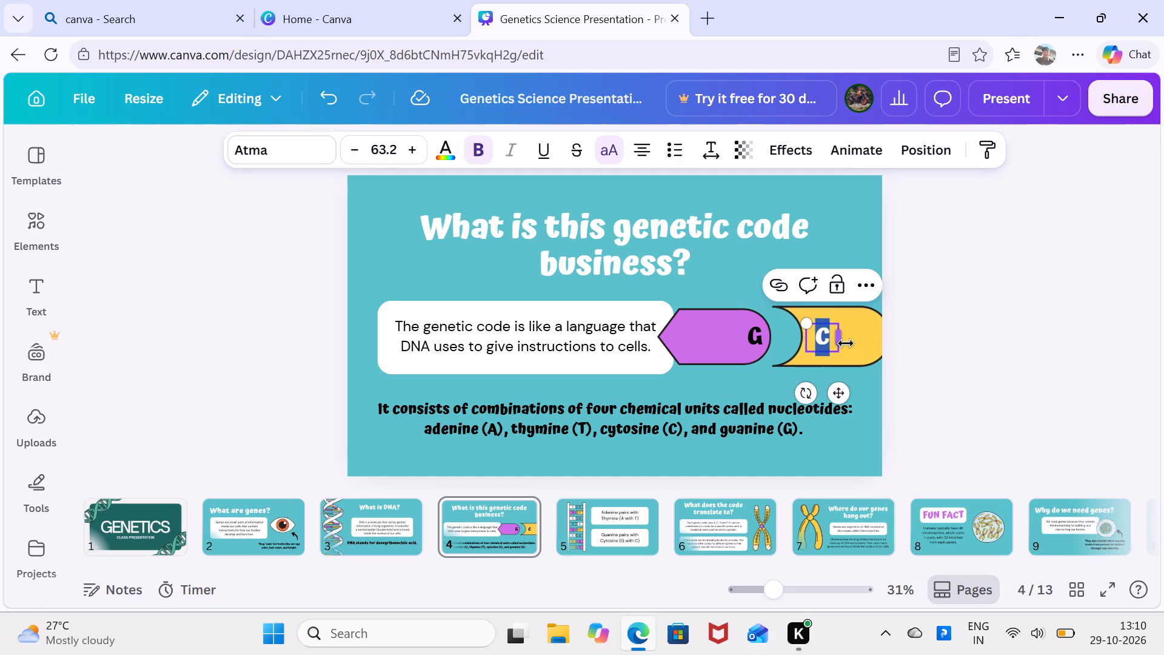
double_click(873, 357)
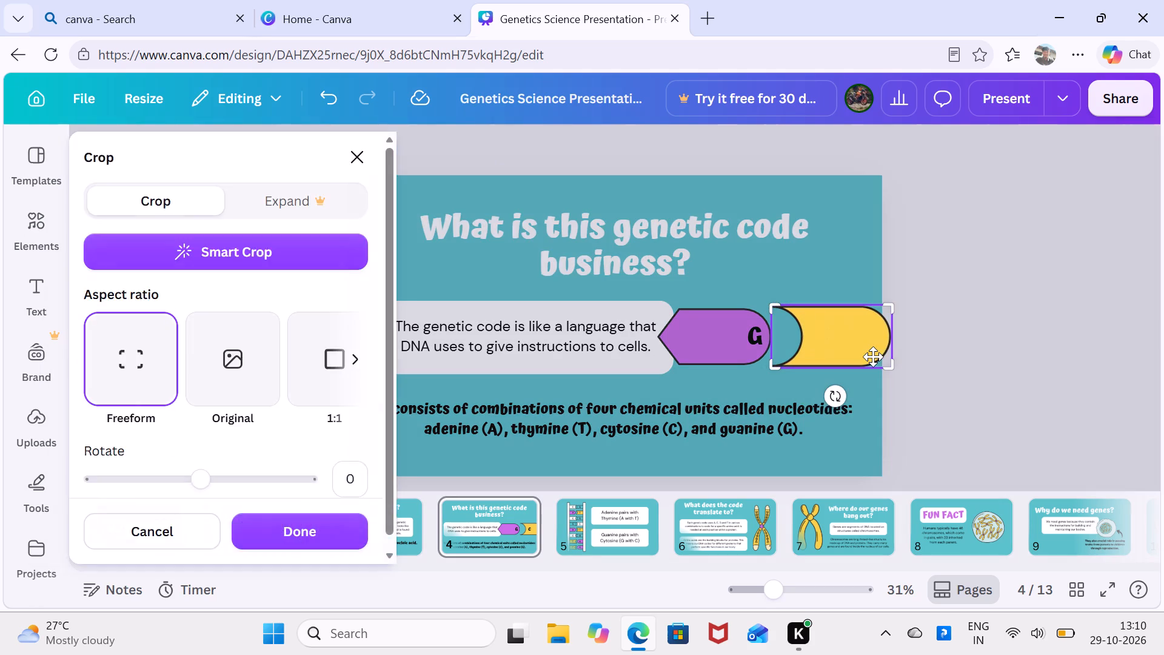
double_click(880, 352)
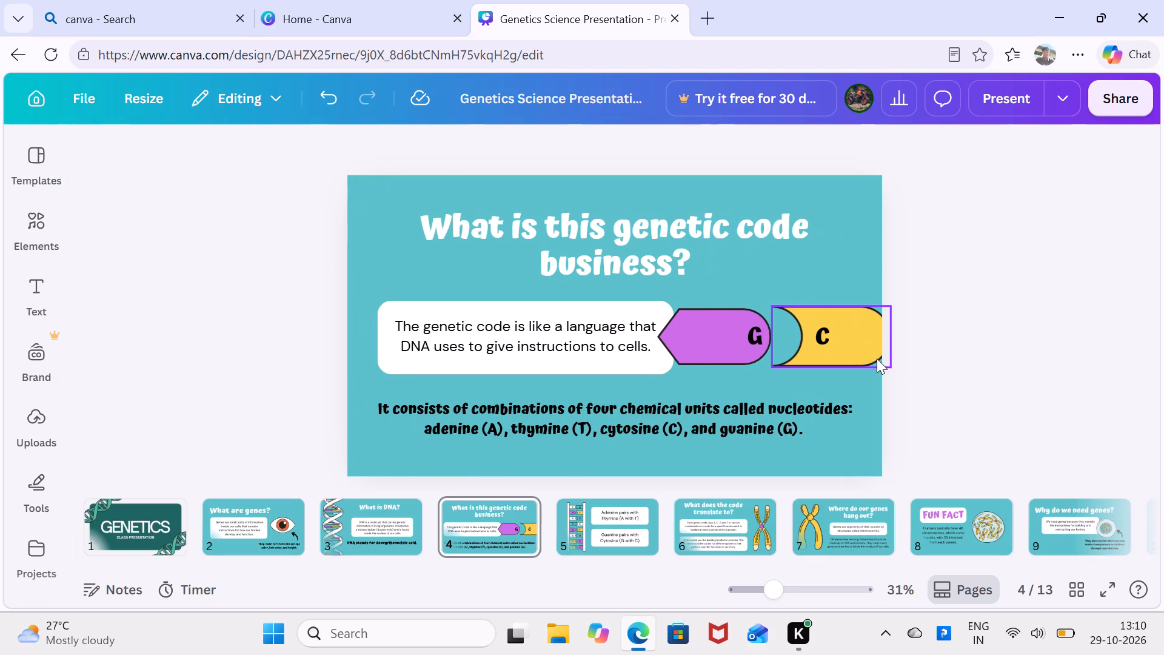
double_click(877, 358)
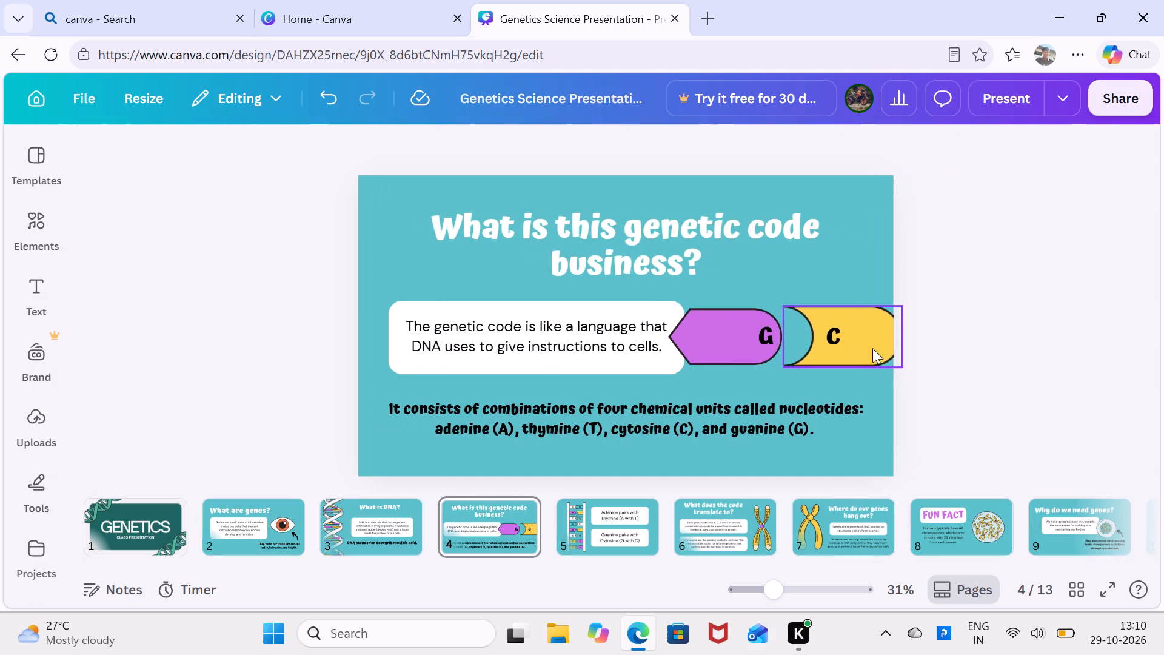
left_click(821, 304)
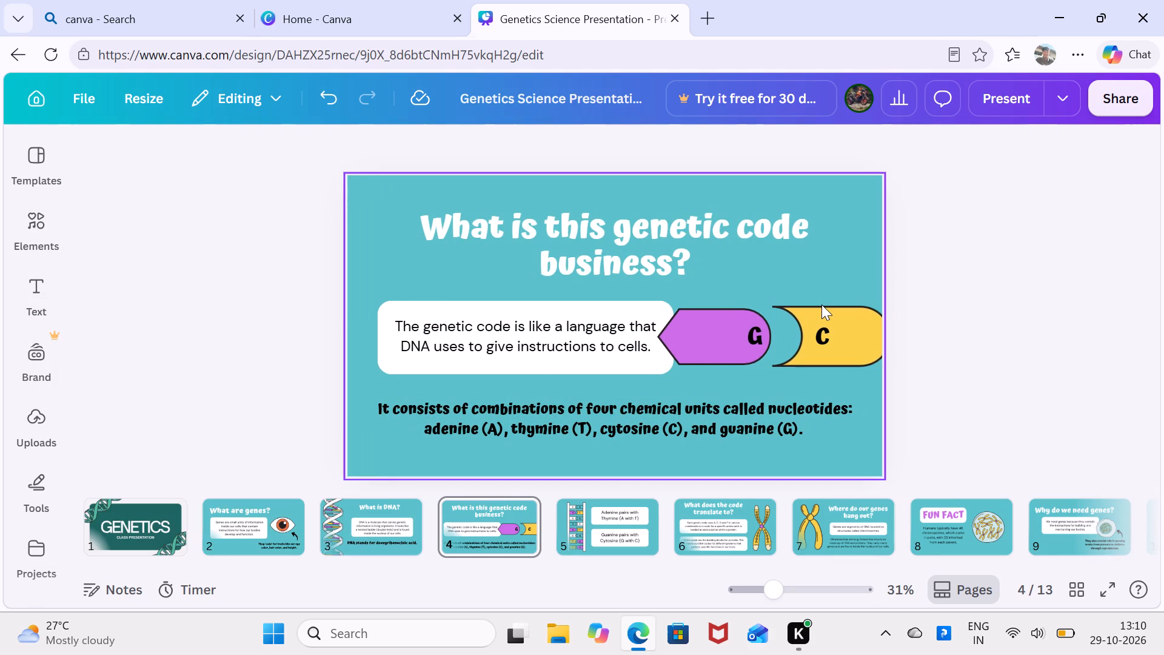
Scale the yellow C shape proportionally to about 406 by 209, fully inside the page and overlapping the purple shape's rounded end, and deselect it.
left_click(799, 307)
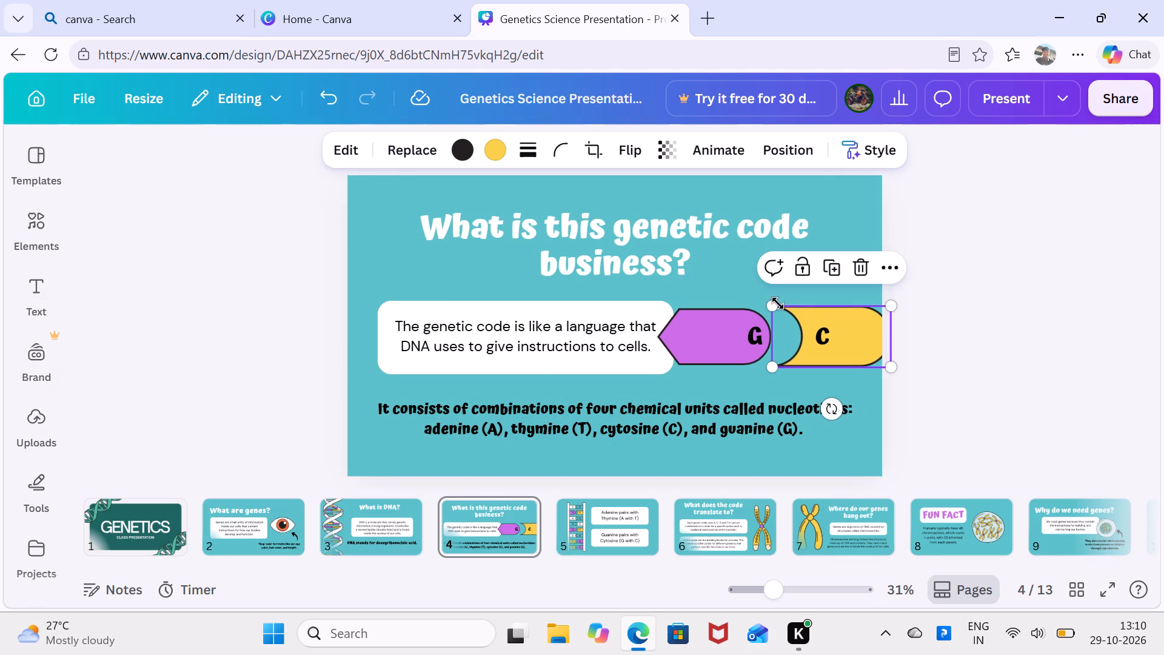
left_click(773, 302)
left_click_drag(773, 302, 798, 304)
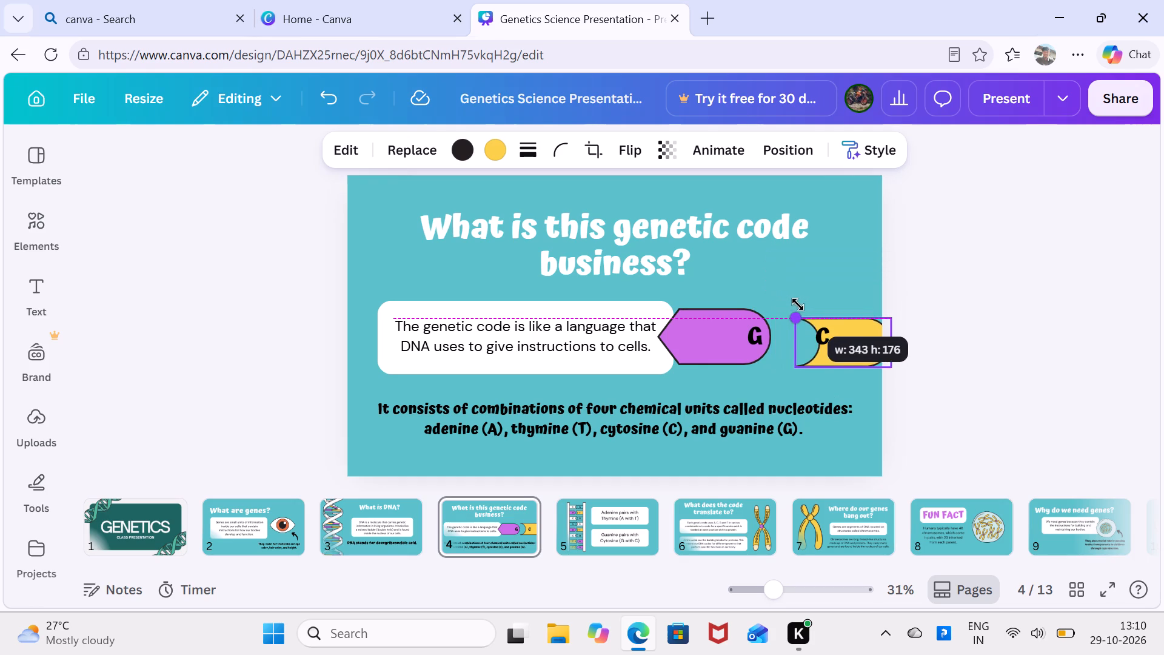
left_click_drag(798, 304, 755, 297)
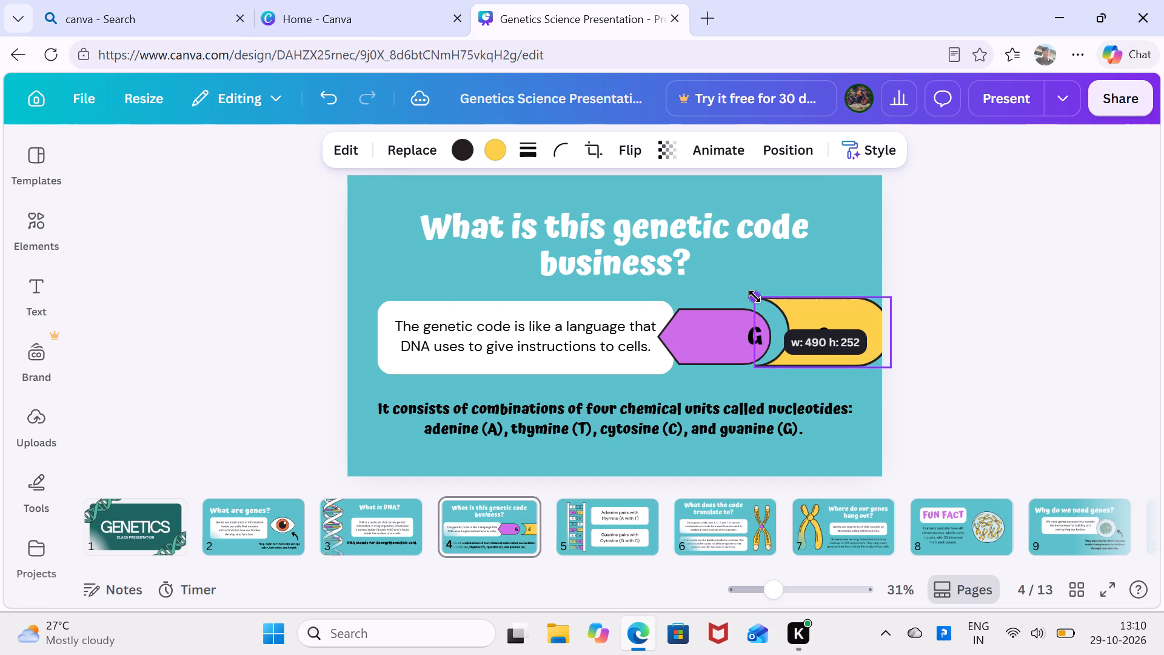
left_click_drag(755, 297, 774, 311)
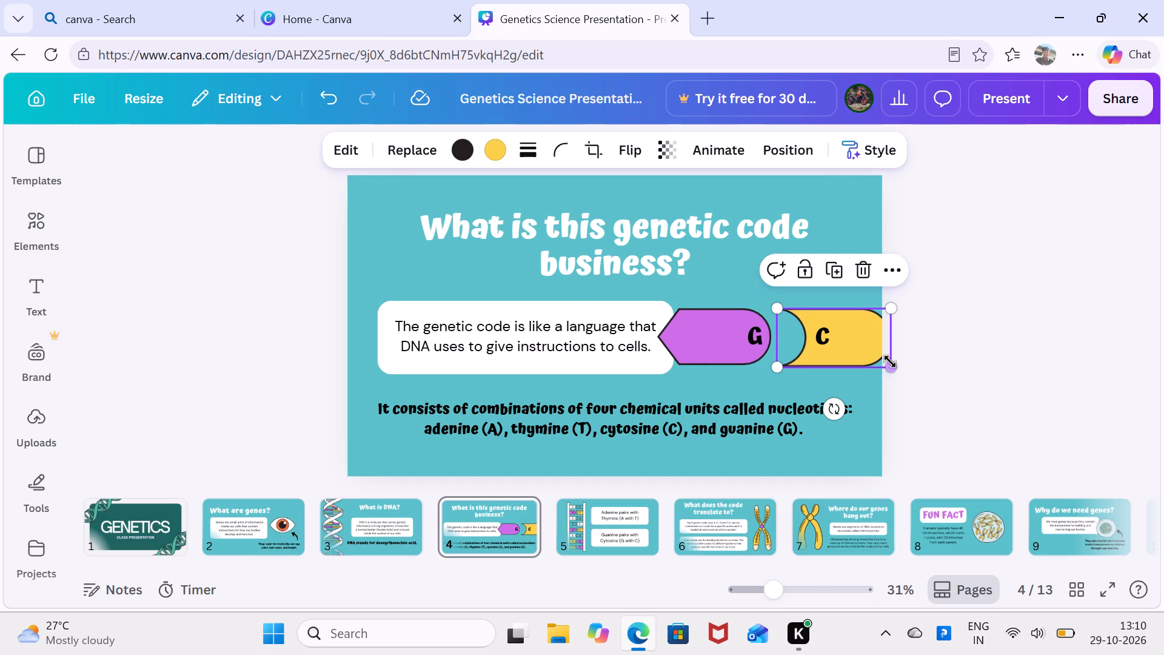
left_click(890, 362)
left_click_drag(890, 362, 860, 371)
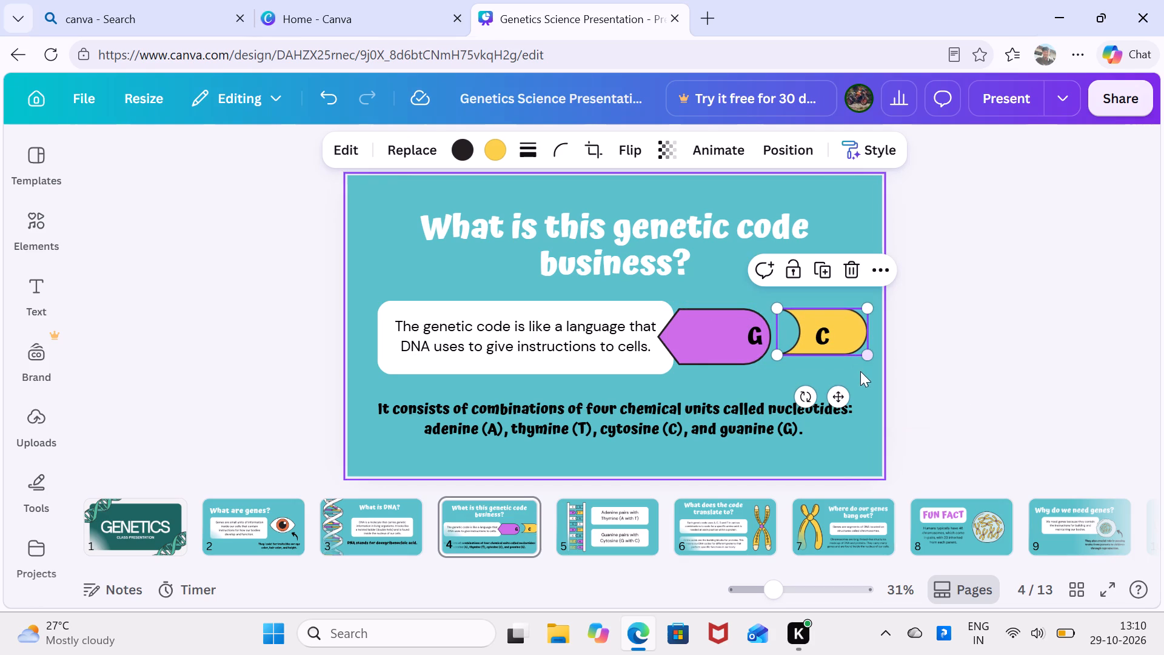
left_click(777, 348)
left_click_drag(777, 348, 766, 349)
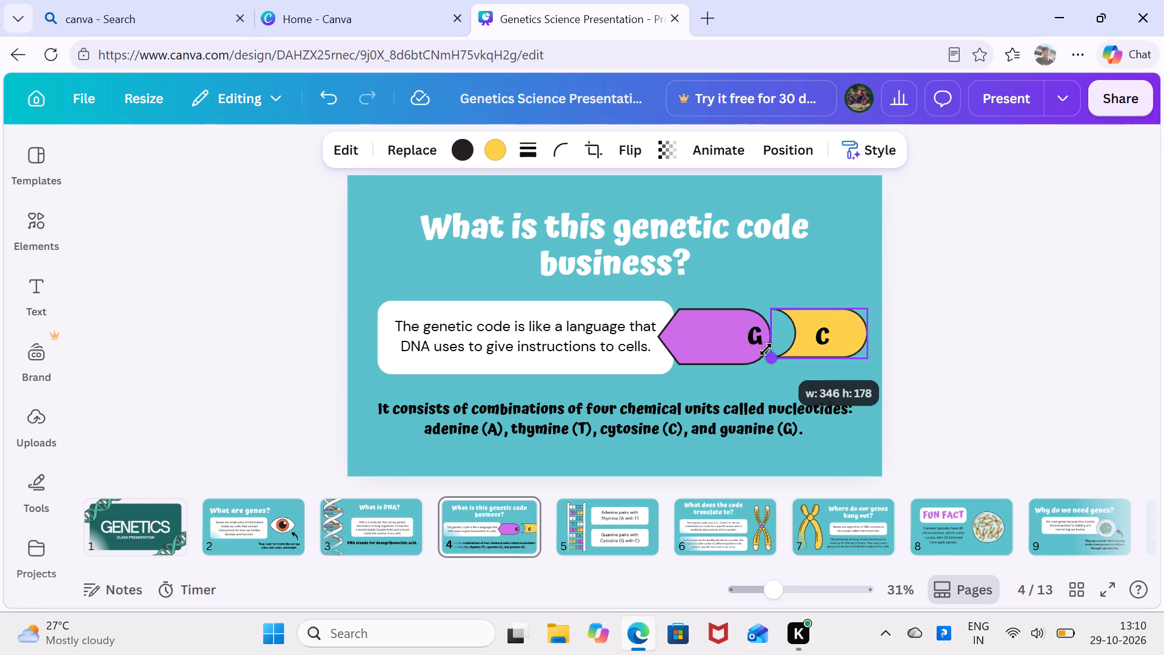
left_click_drag(766, 349, 747, 348)
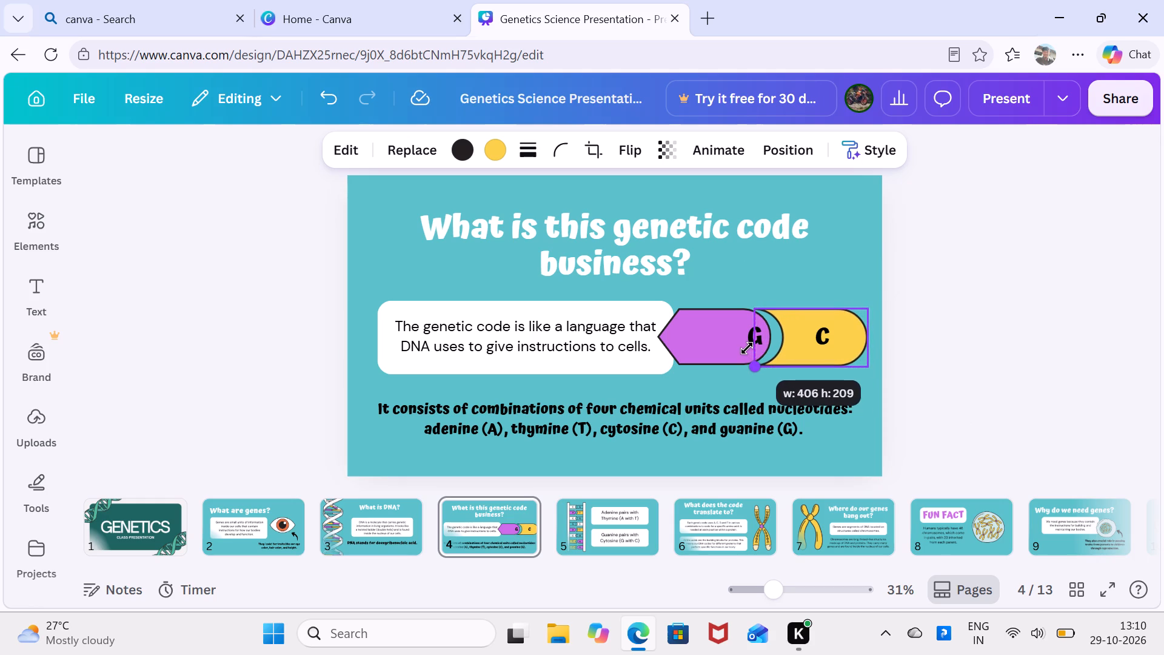
left_click_drag(747, 348, 734, 340)
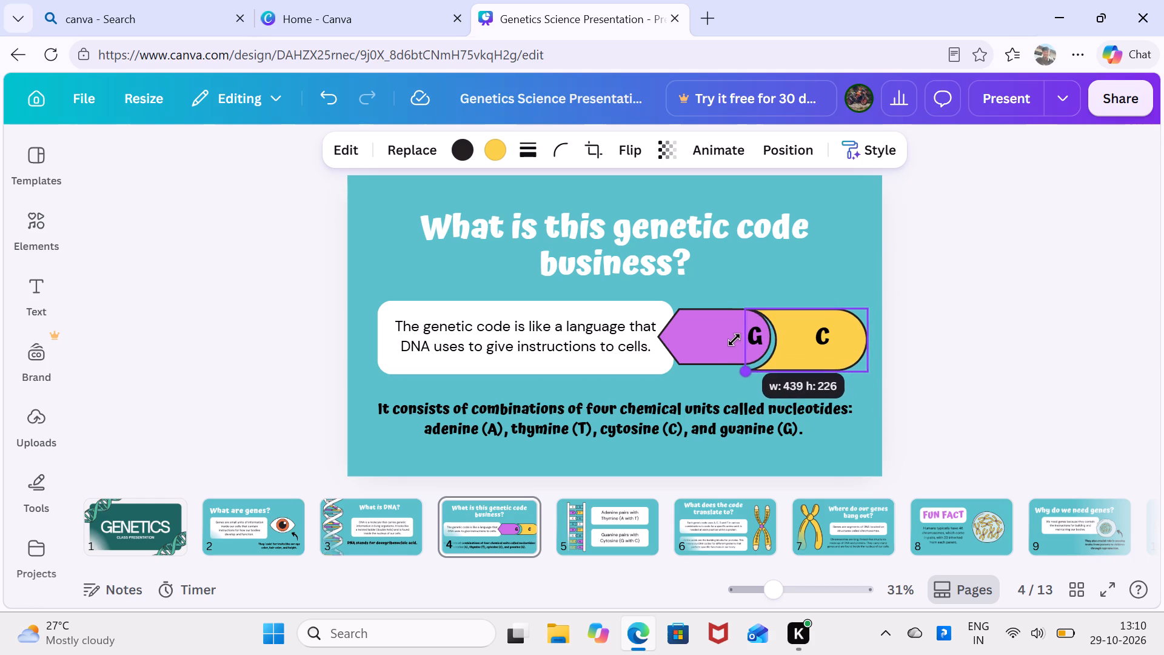
left_click_drag(734, 340, 732, 335)
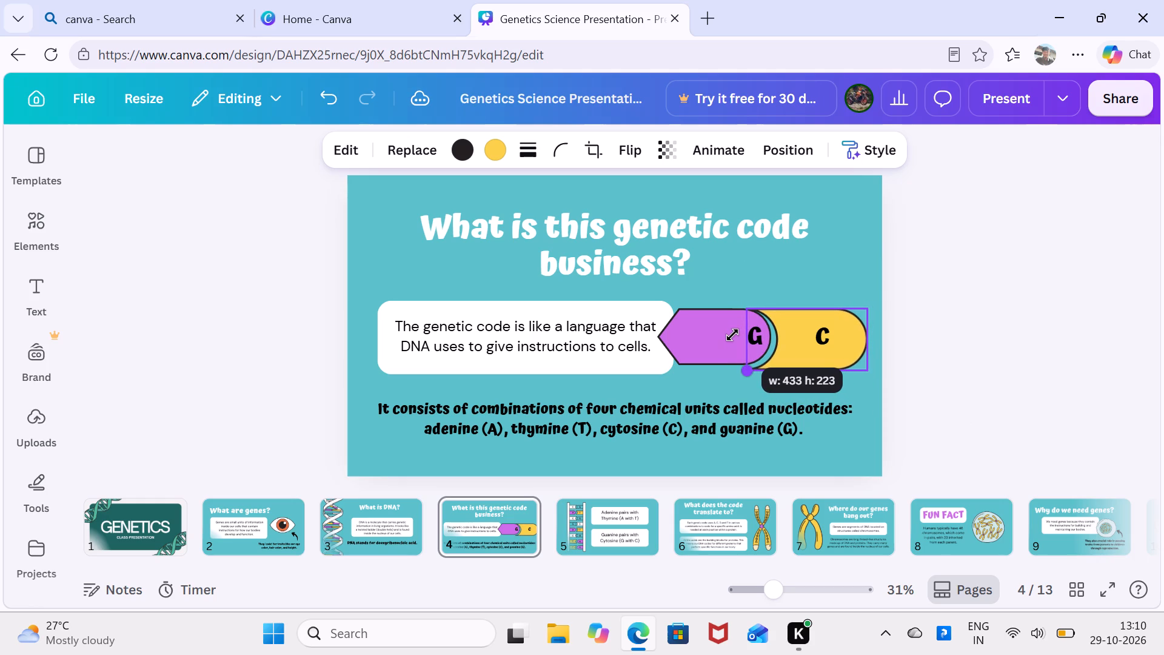
left_click_drag(732, 335, 742, 337)
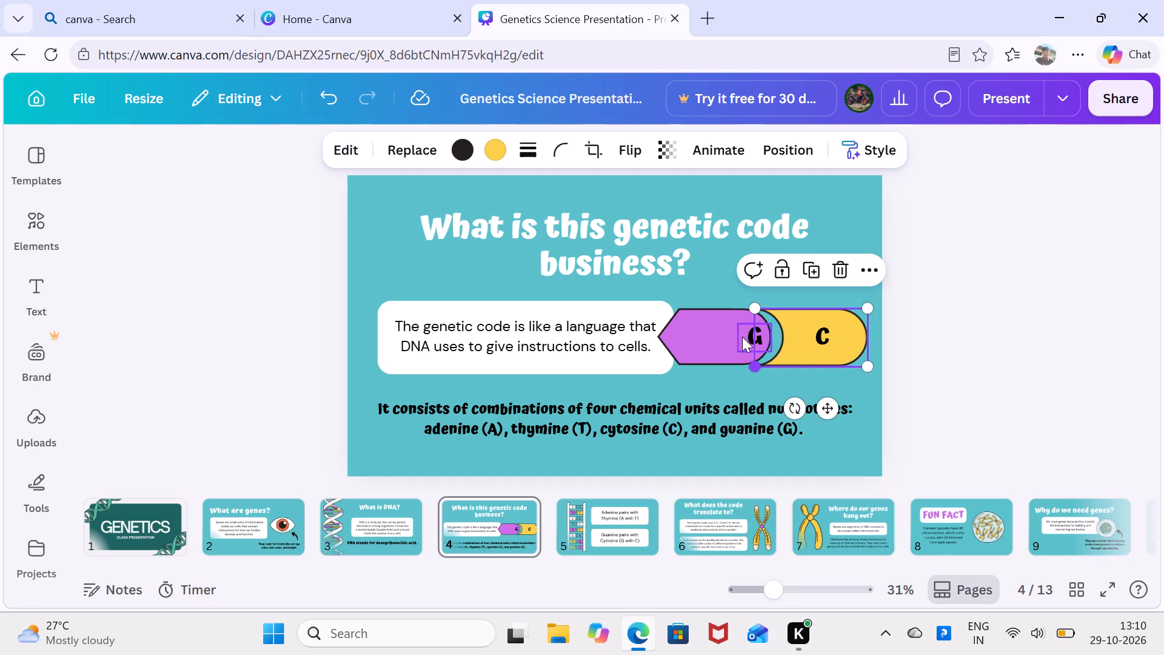
left_click(862, 383)
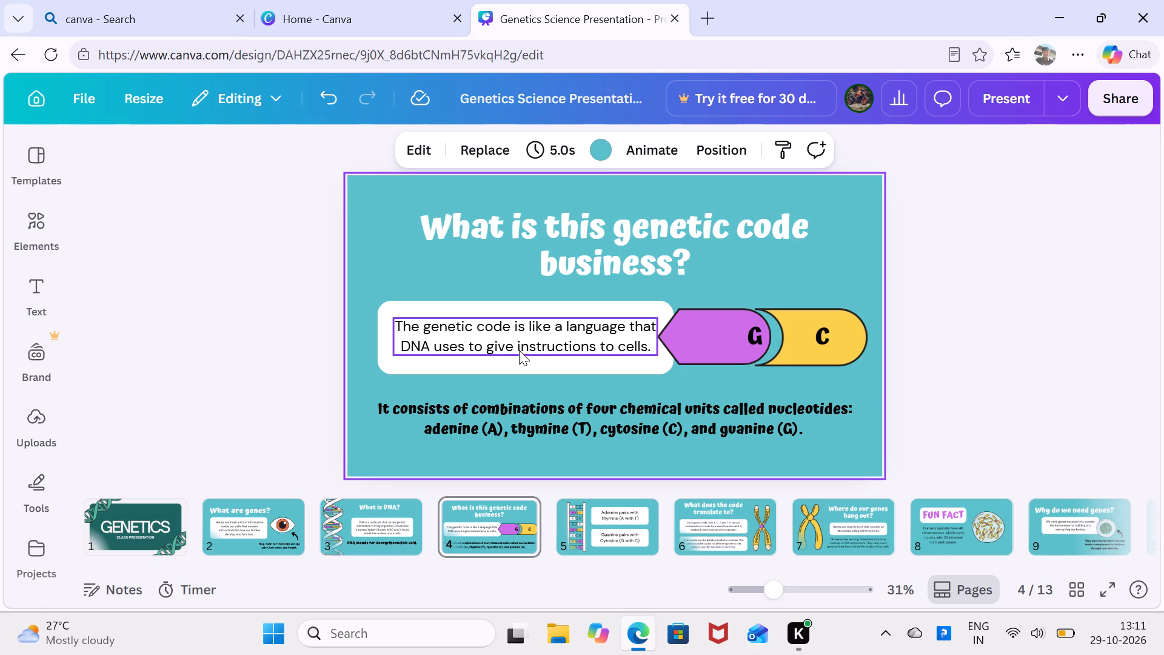
Widen the genetic code paragraph's text box slightly towards the white box's left edge to shift its text left, and deselect it.
double_click(549, 331)
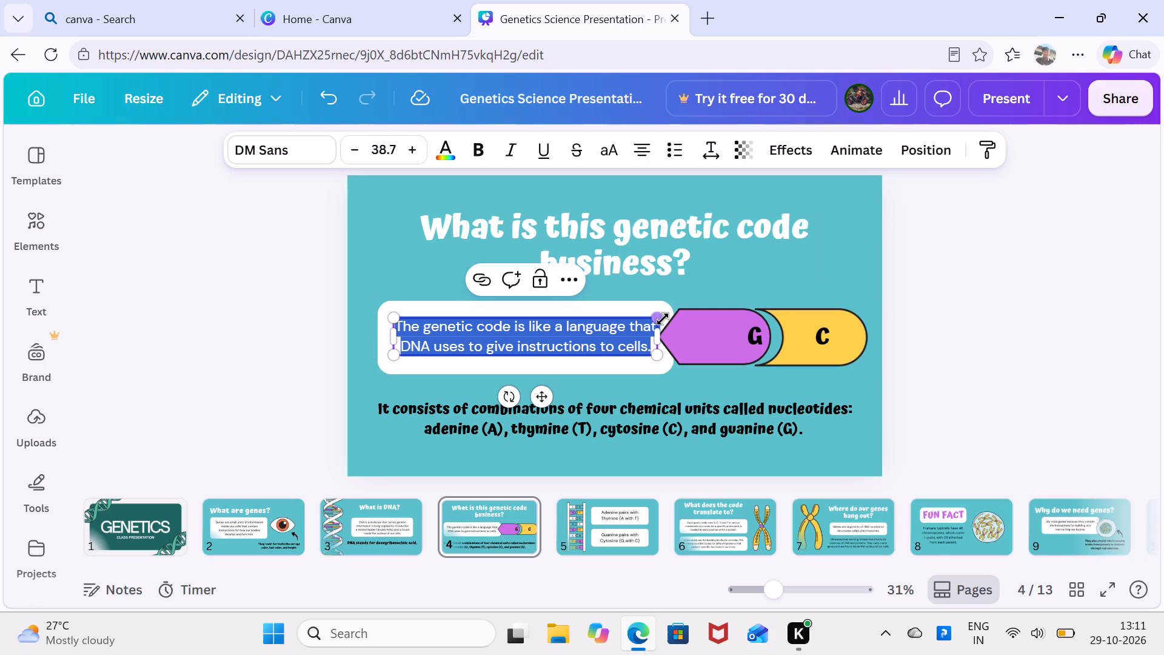
left_click(392, 338)
left_click(392, 337)
left_click_drag(392, 337, 383, 335)
left_click(410, 384)
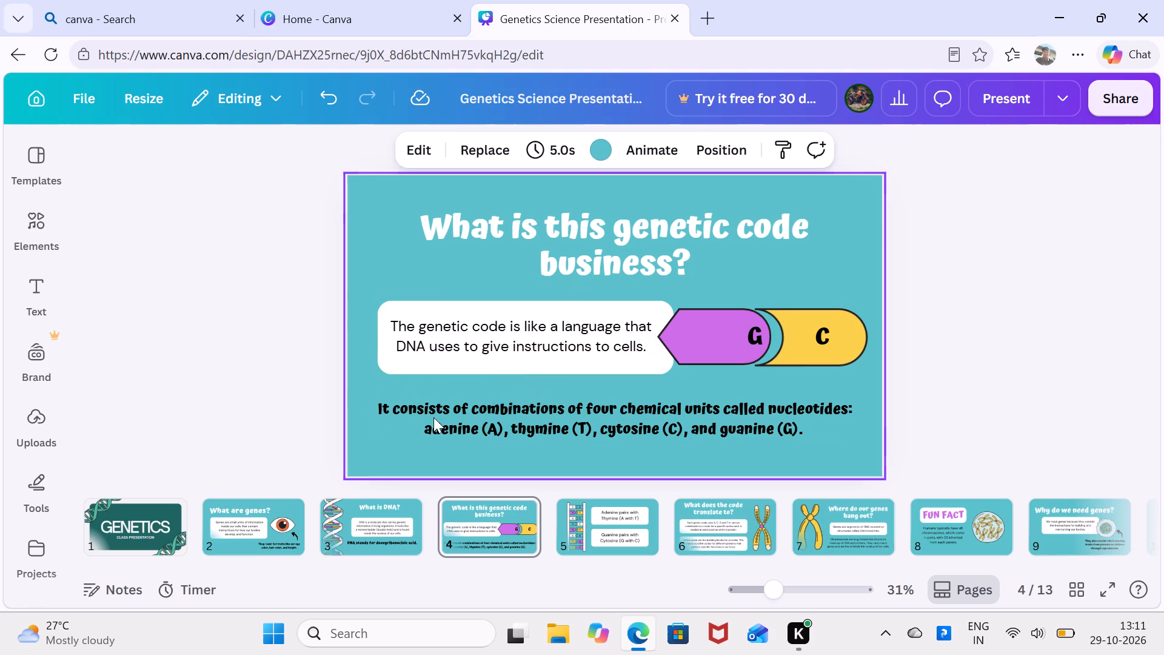
Resize the "What is this genetic code business?" heading from its upper right corner.
double_click(619, 220)
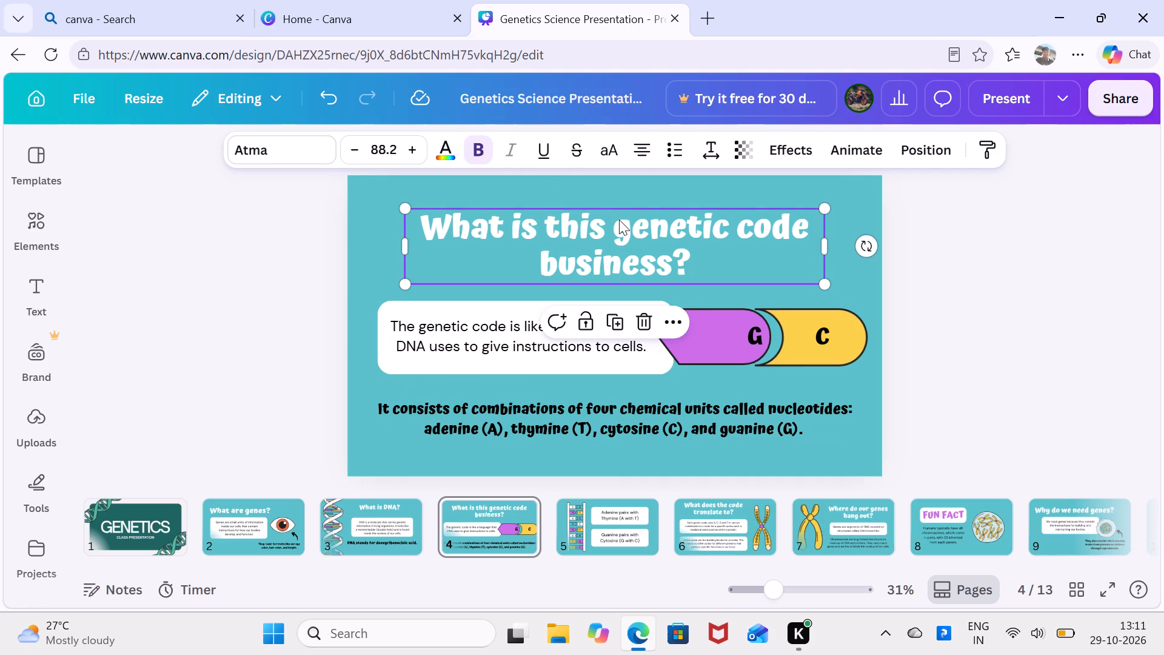
double_click(821, 203)
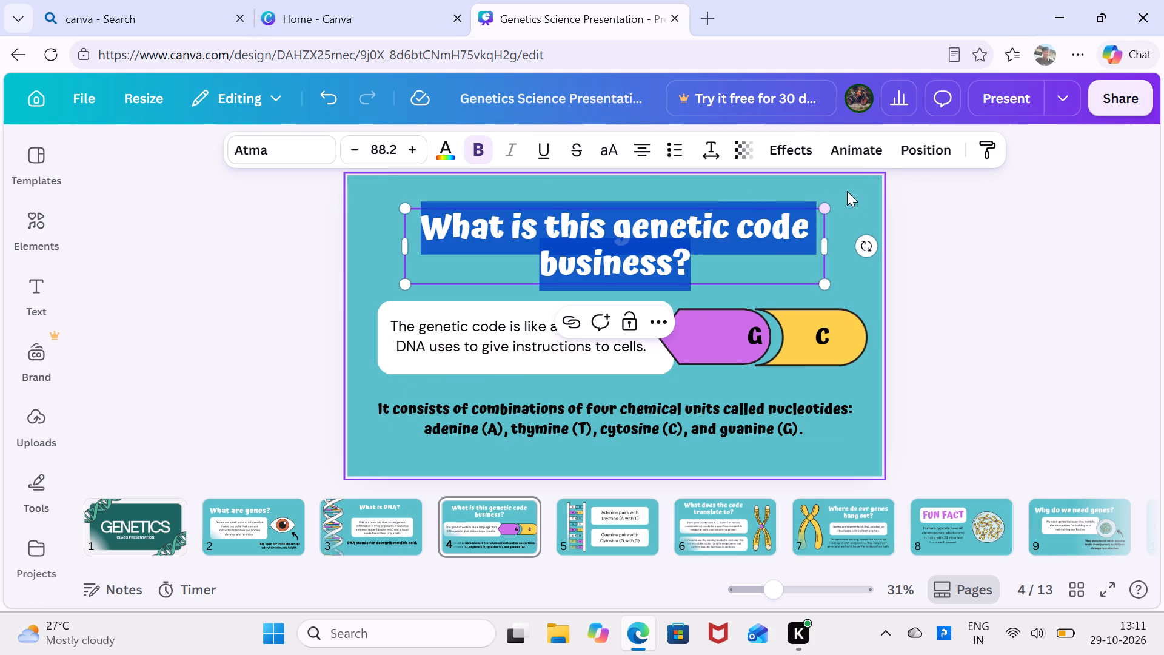
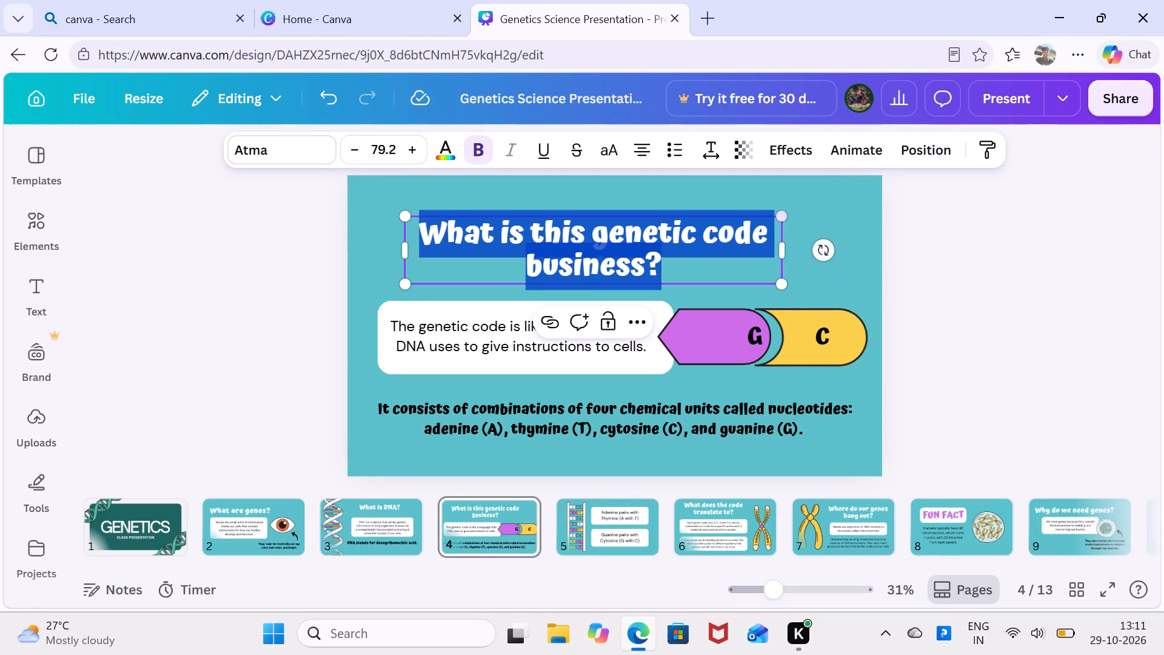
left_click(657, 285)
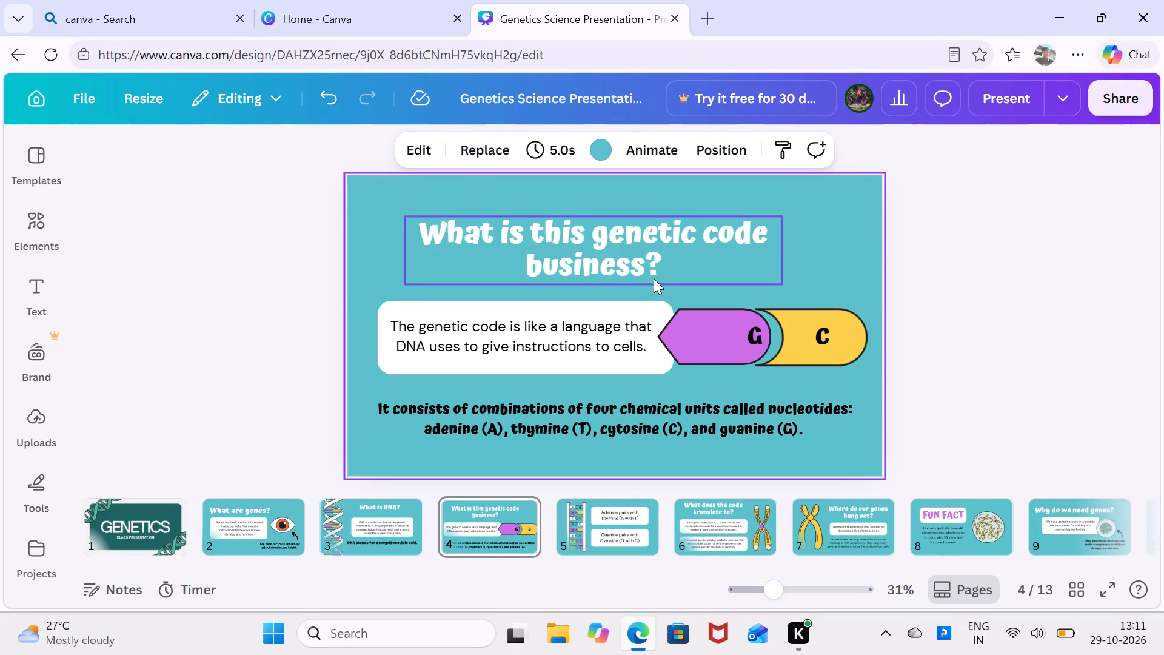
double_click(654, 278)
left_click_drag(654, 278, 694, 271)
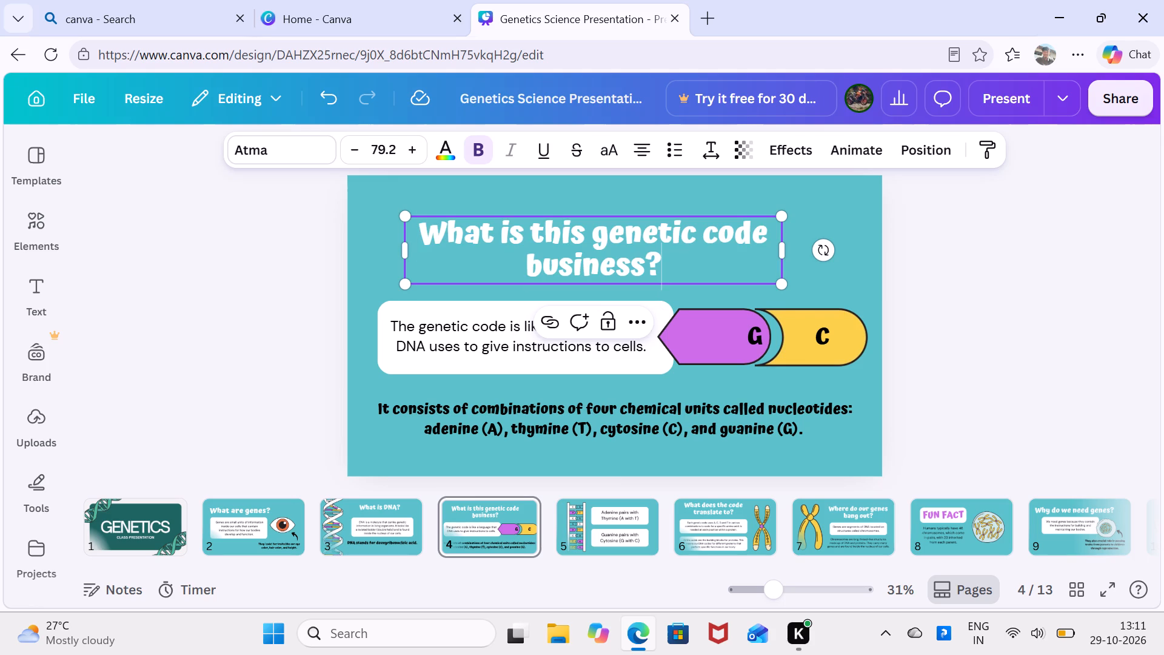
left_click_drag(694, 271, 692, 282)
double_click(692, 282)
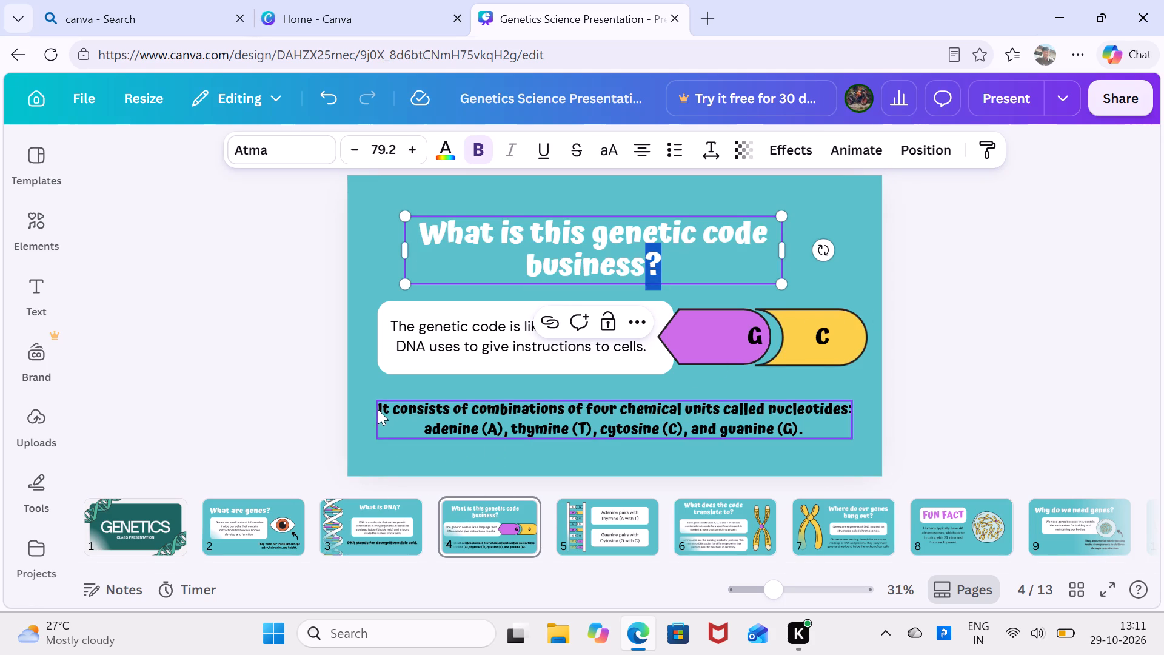
Scale down the four-nucleotides paragraph at the bottom of page 4 from its opposite corners to about font size 35.9.
left_click(394, 414)
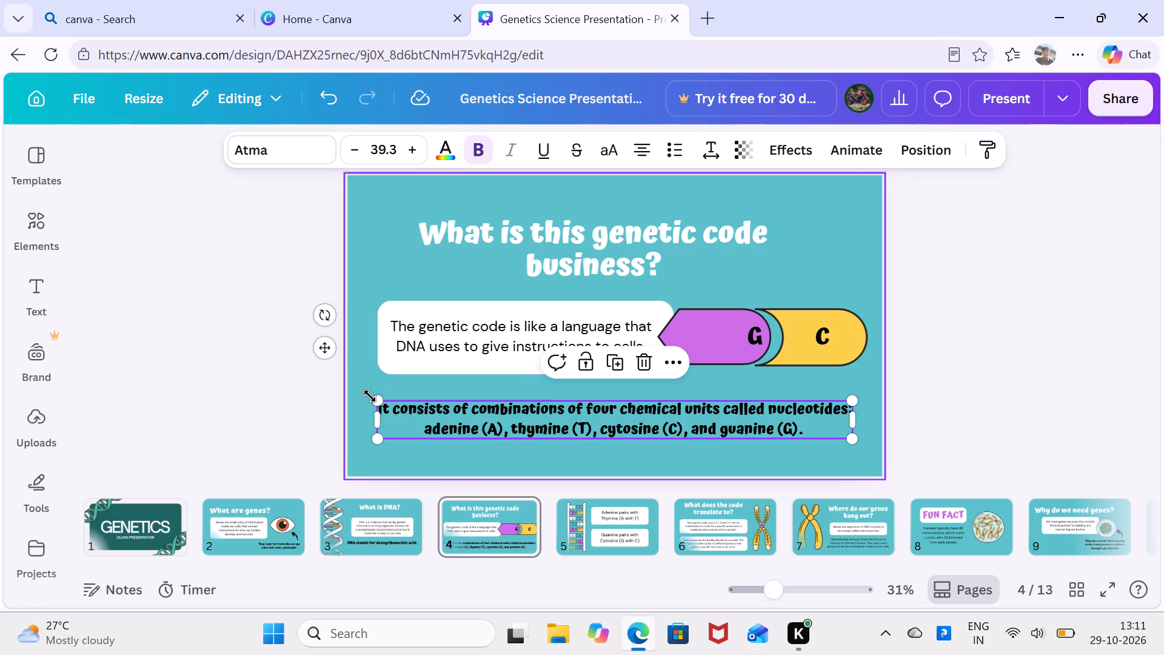
double_click(373, 398)
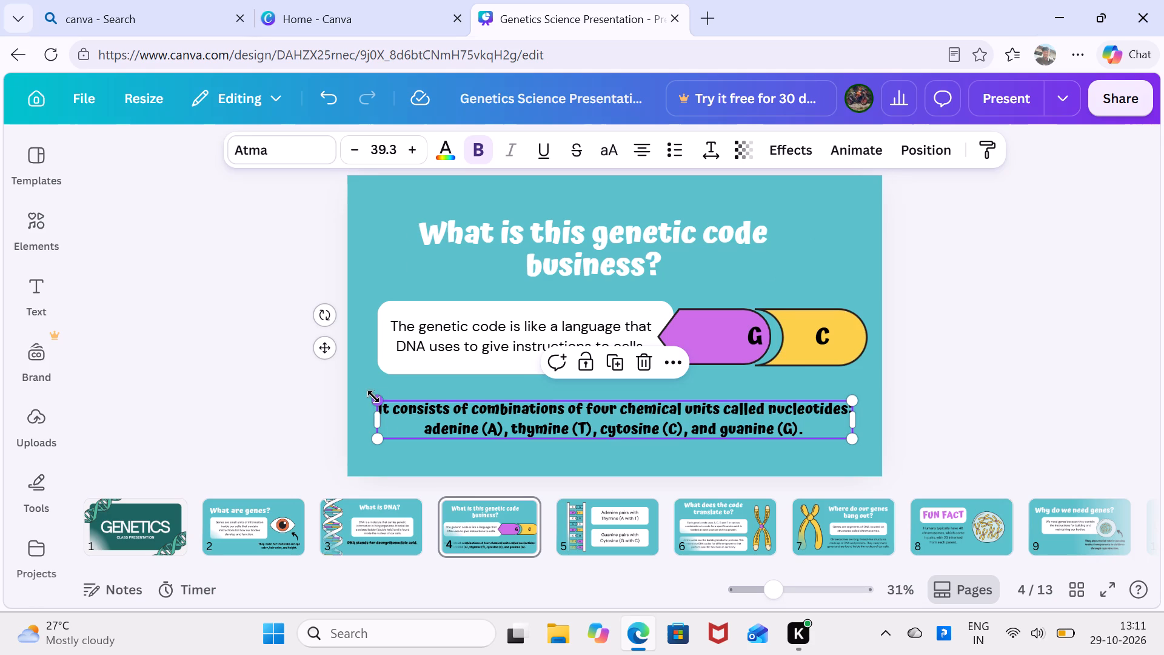
left_click(373, 397)
left_click_drag(373, 397, 372, 389)
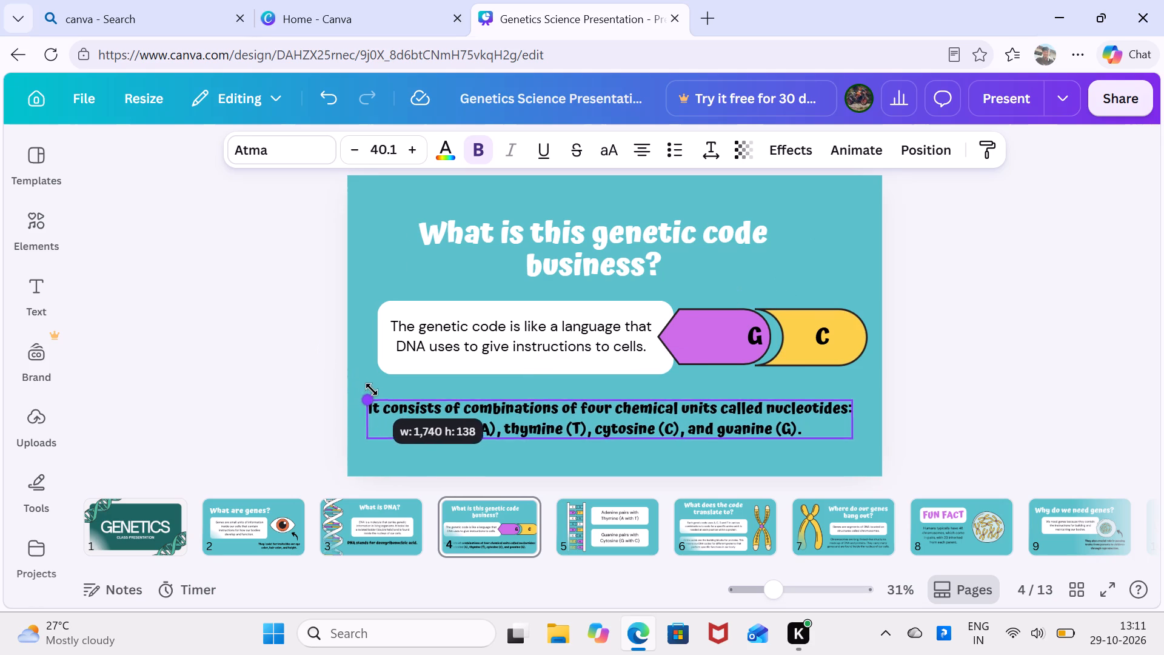
left_click_drag(372, 389, 398, 405)
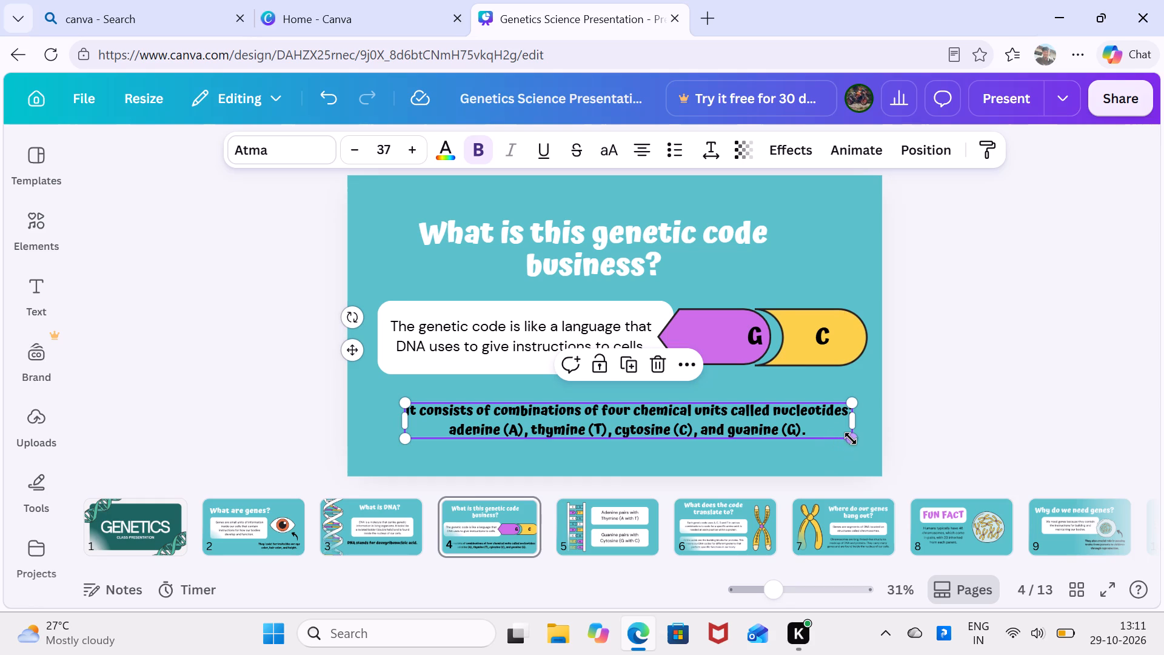
double_click(853, 439)
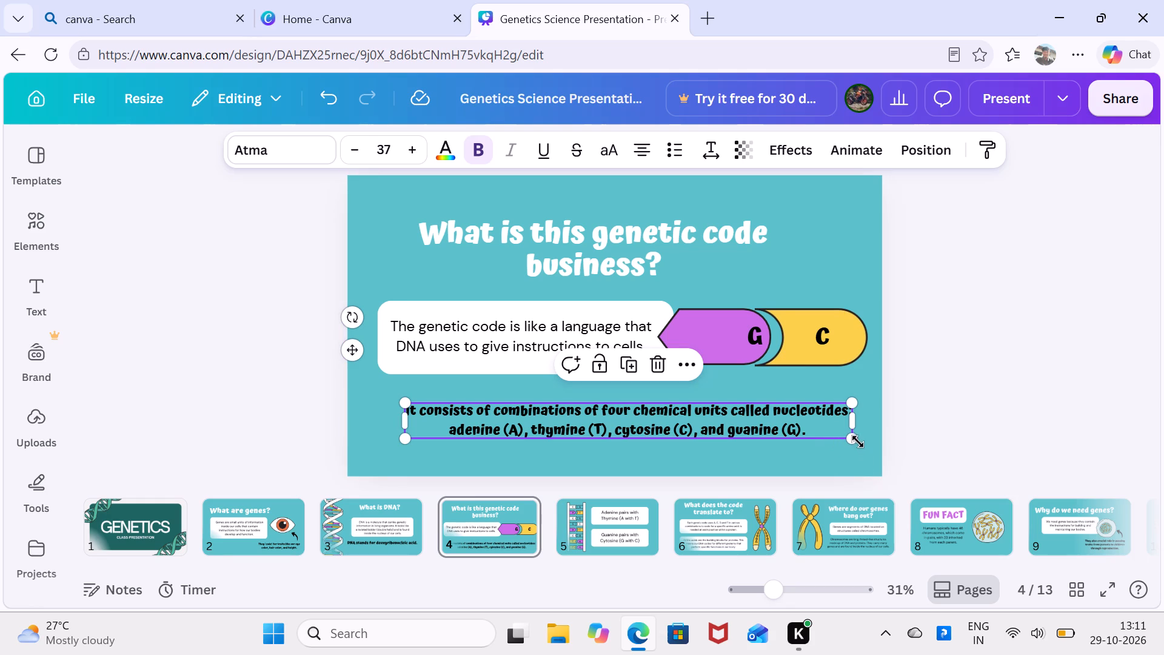
left_click(854, 437)
left_click_drag(854, 437, 828, 463)
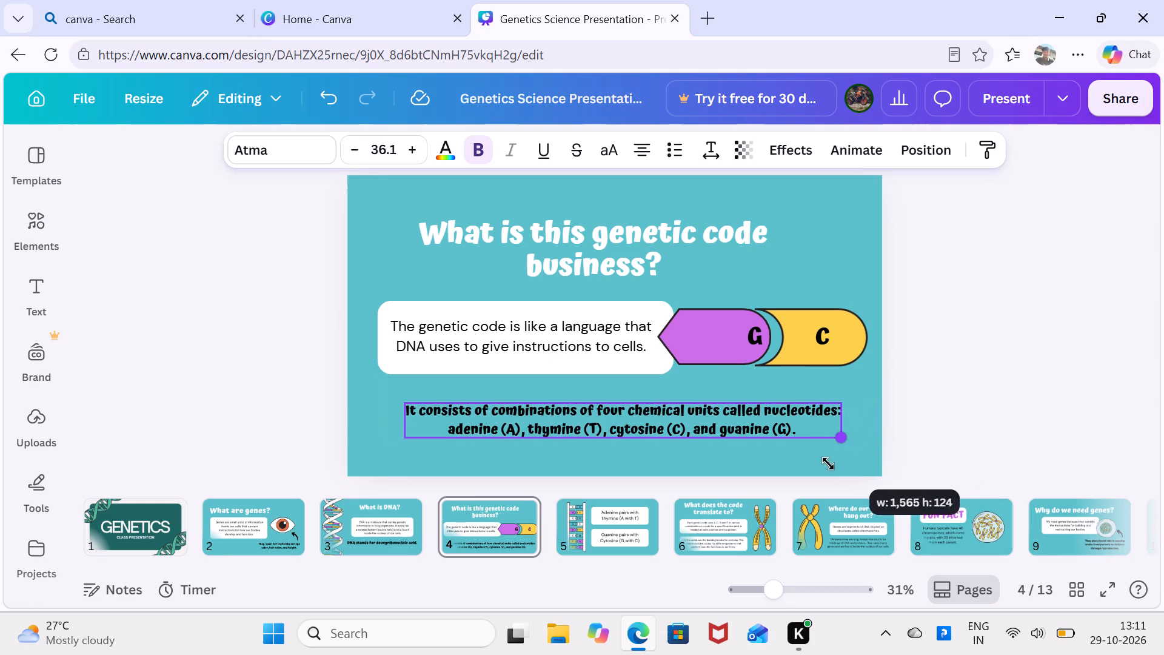
left_click_drag(828, 463, 841, 468)
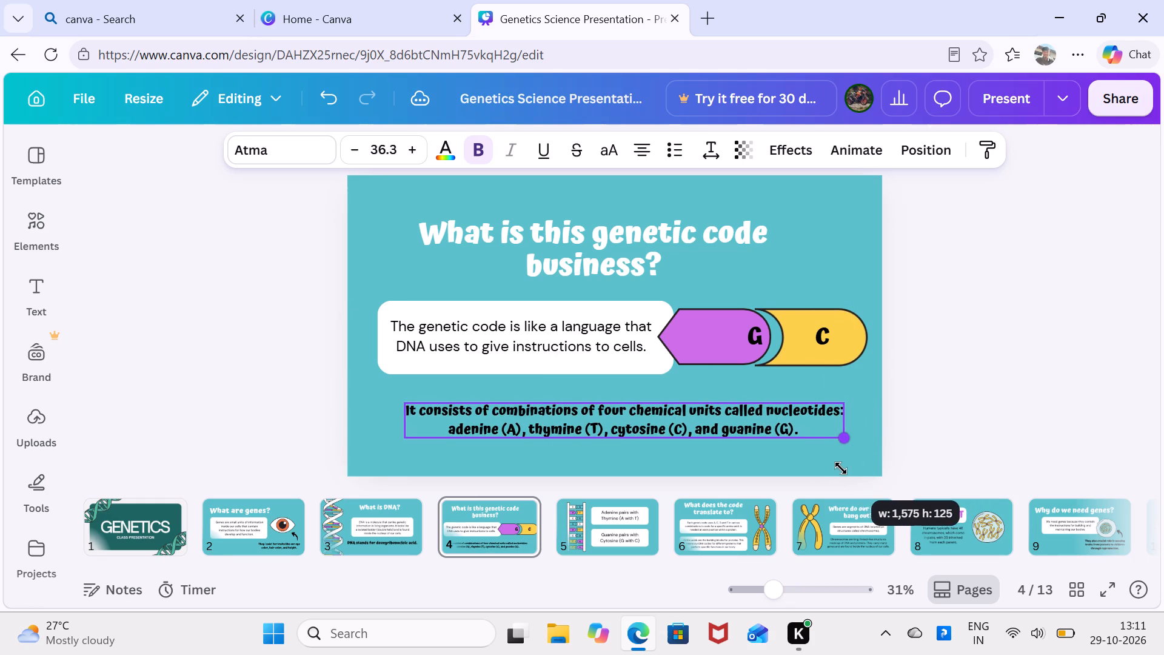
left_click_drag(841, 468, 837, 470)
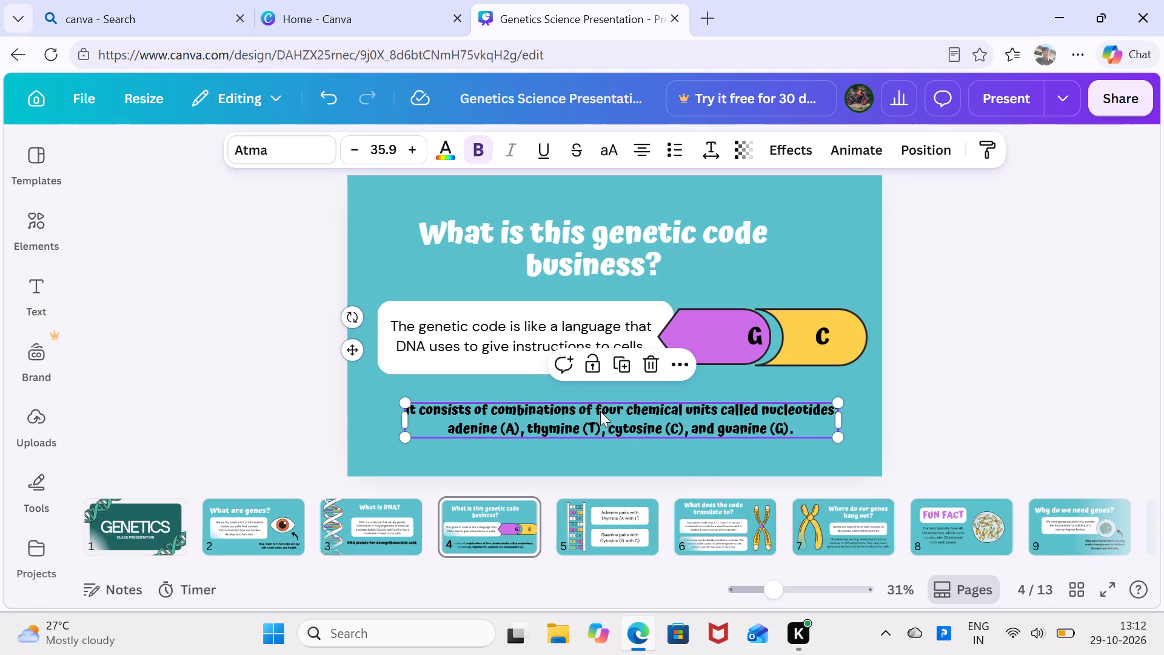
double_click(600, 411)
left_click(594, 465)
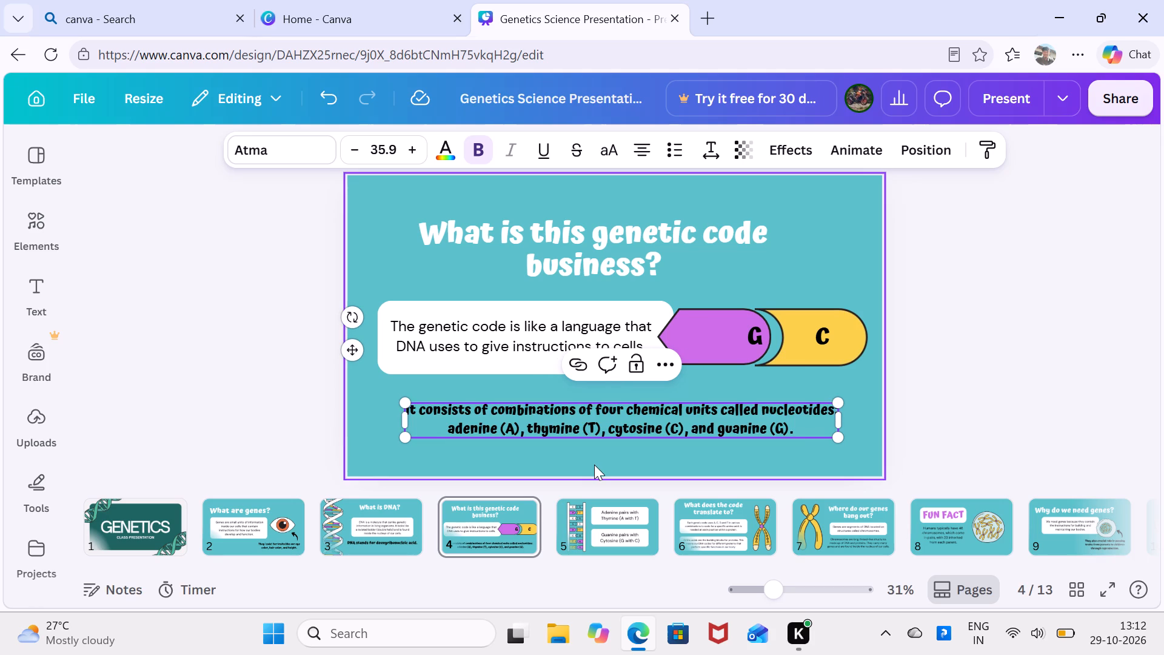
left_click(602, 401)
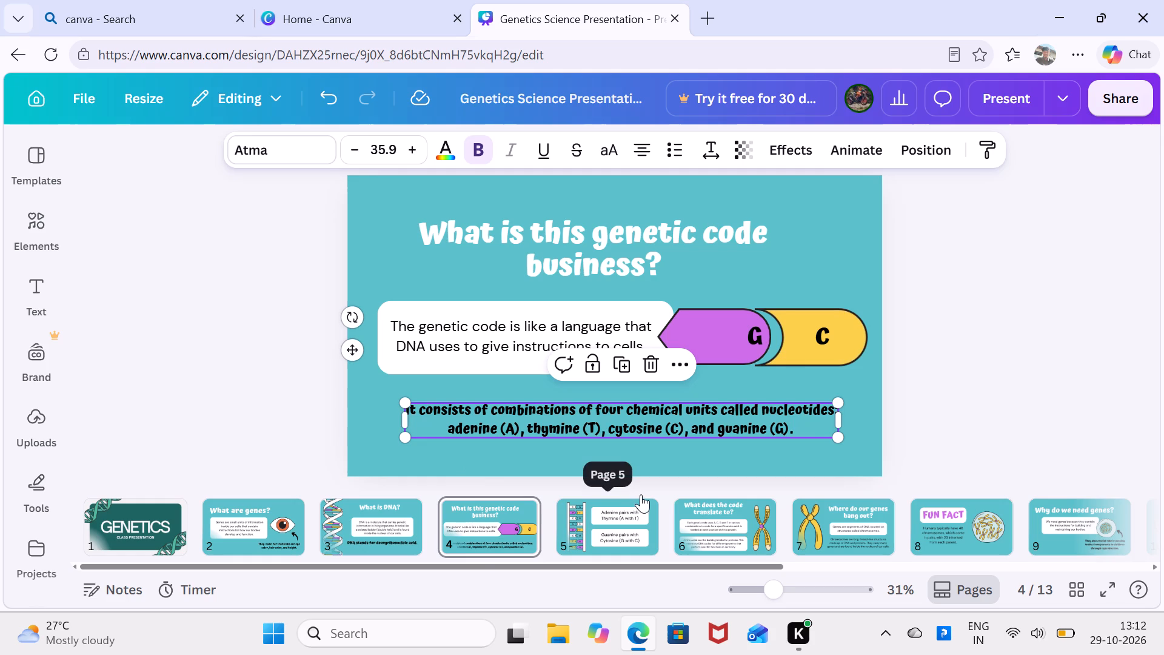
On page 5, open the DNA ladder graphic for cropping, enlarge it slightly within its frame from the upper left corner, and close the crop.
left_click(626, 508)
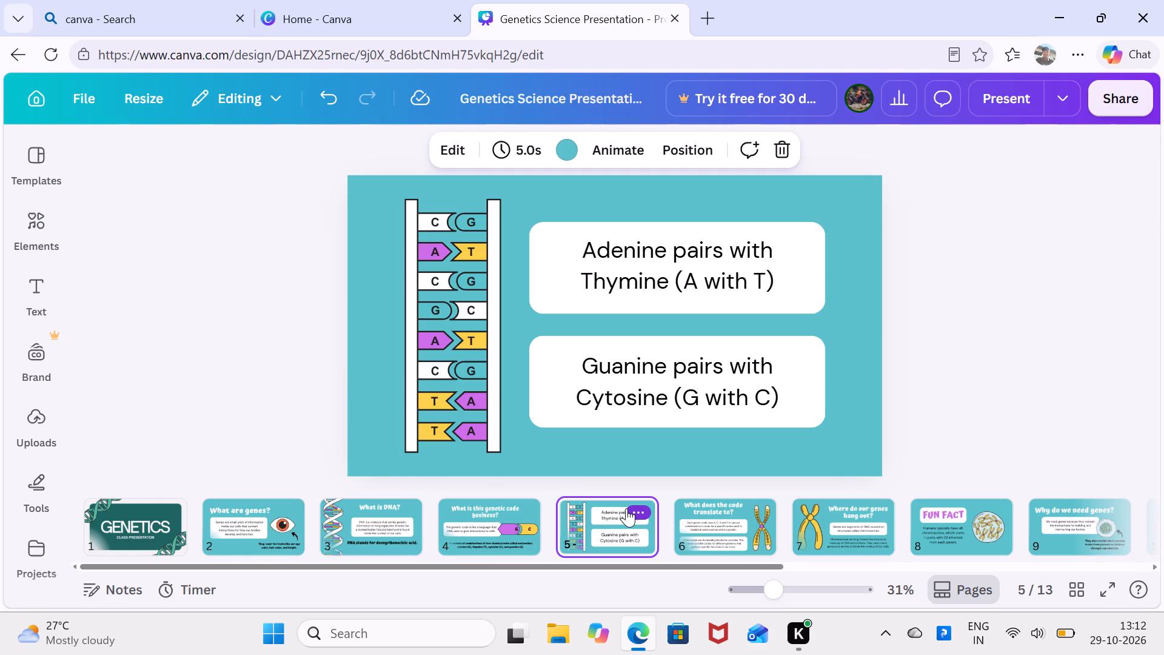
left_click(430, 292)
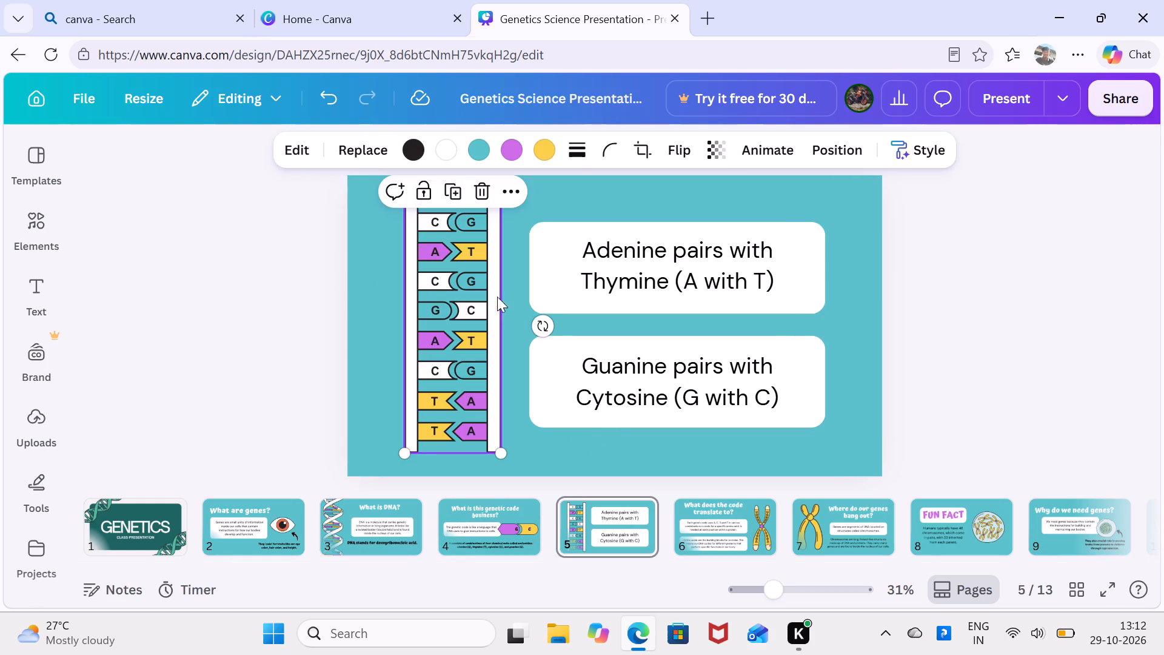
double_click(495, 449)
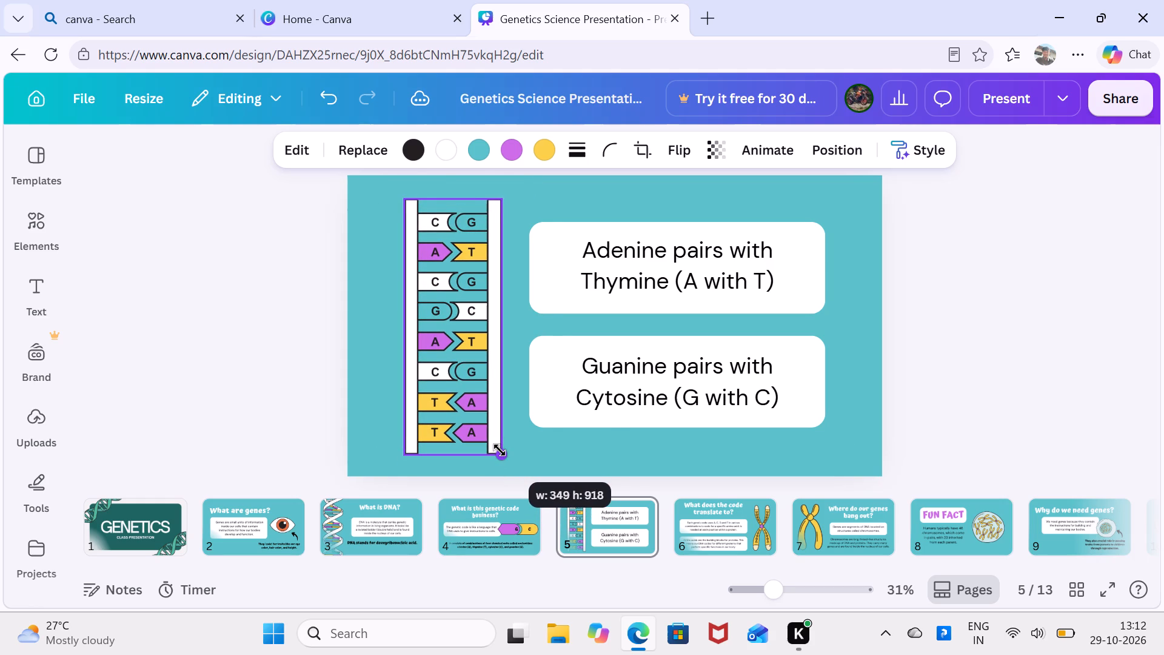
double_click(406, 241)
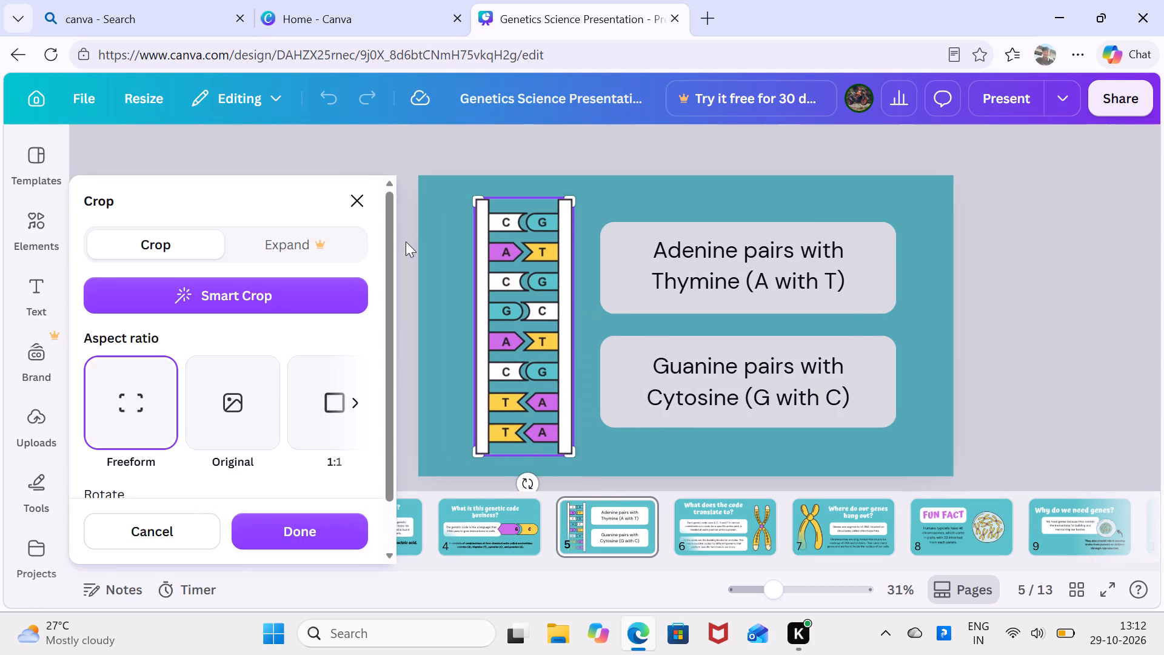
left_click(471, 194)
left_click_drag(471, 194, 456, 189)
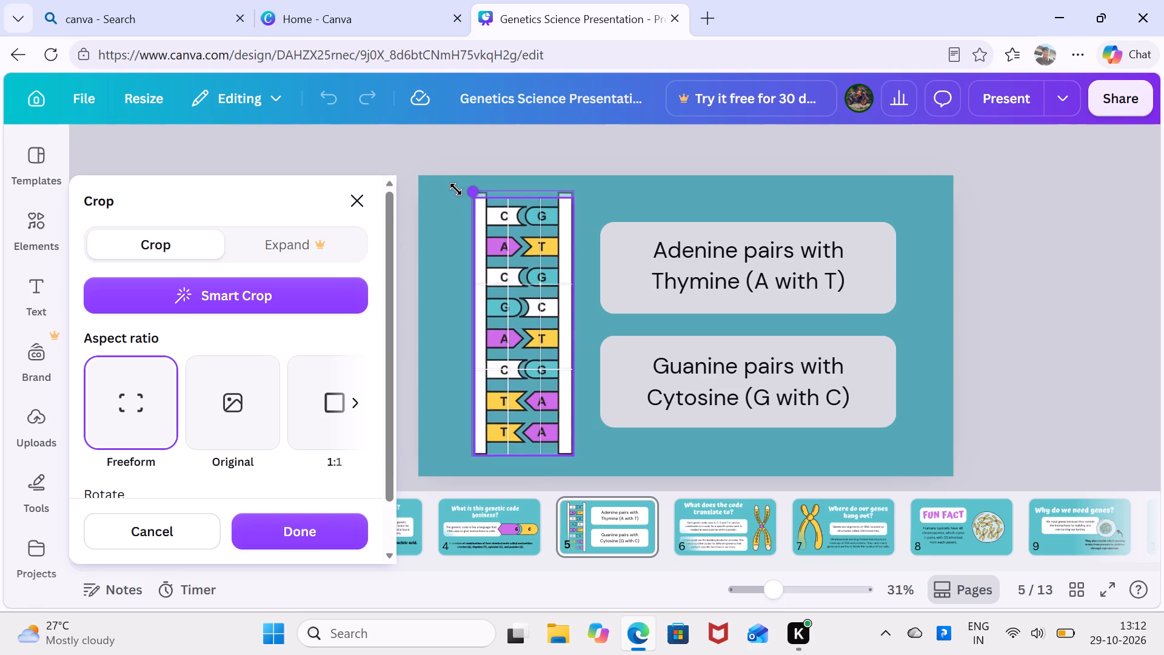
left_click_drag(456, 189, 454, 189)
left_click(364, 198)
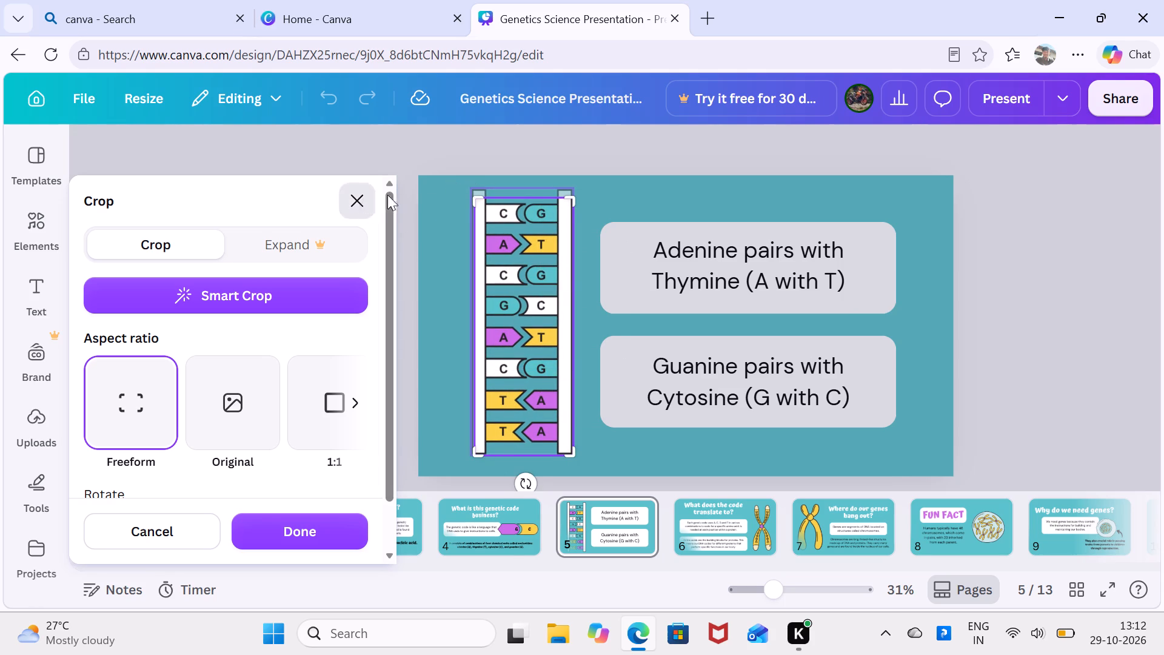
left_click(615, 191)
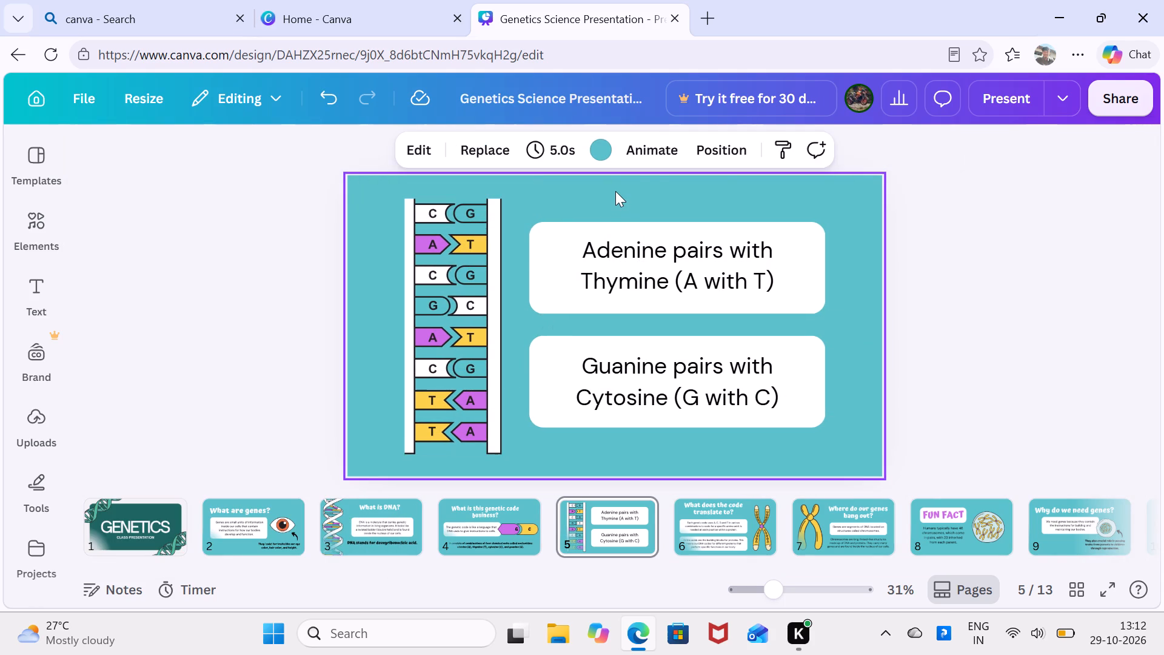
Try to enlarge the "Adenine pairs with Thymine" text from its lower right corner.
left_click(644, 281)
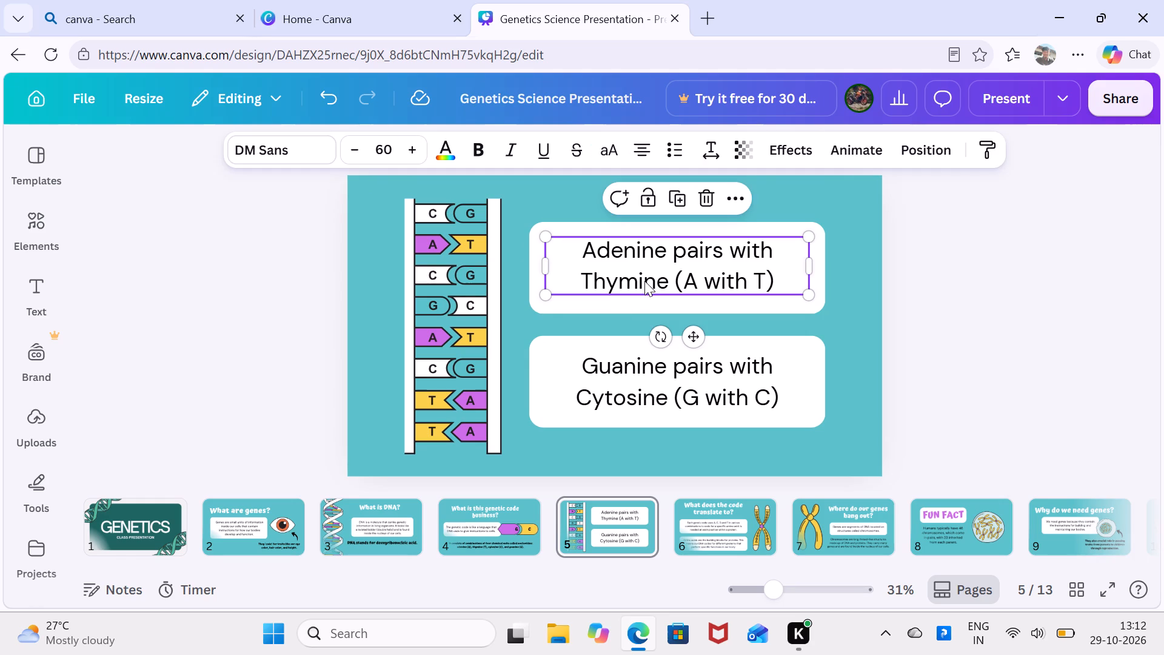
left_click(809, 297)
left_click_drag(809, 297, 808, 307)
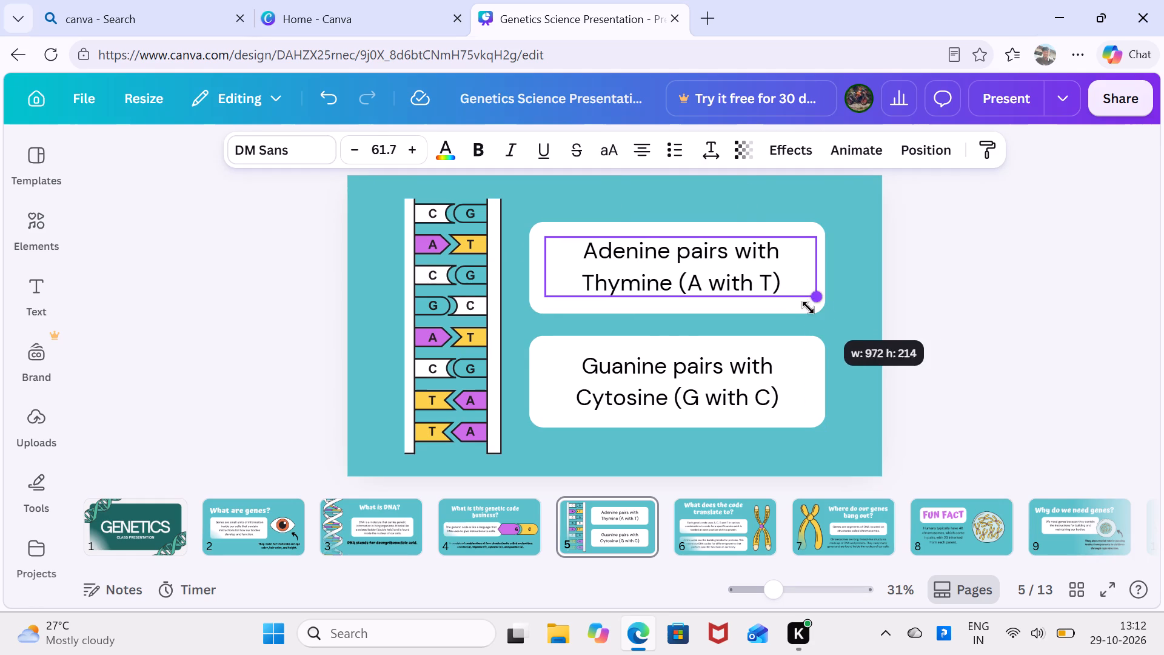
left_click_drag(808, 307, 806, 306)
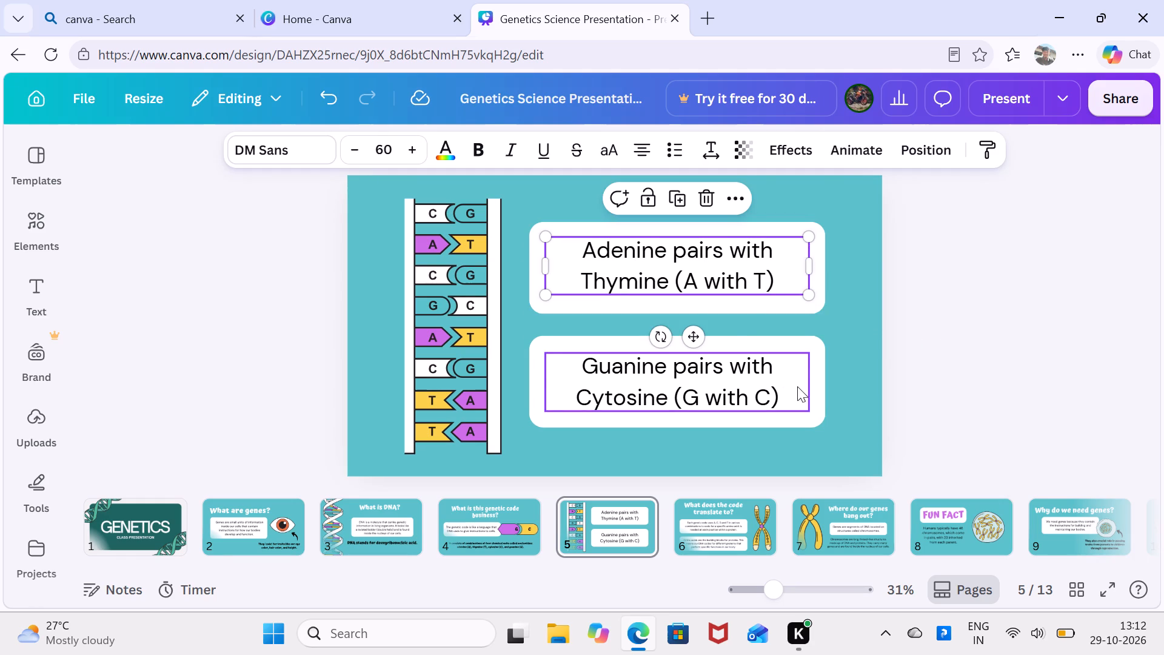
Narrow the "Guanine pairs with Cytosine" text box from its right edge to about 916 wide and leave text editing.
double_click(796, 386)
left_click(814, 384)
left_click_drag(814, 384, 801, 389)
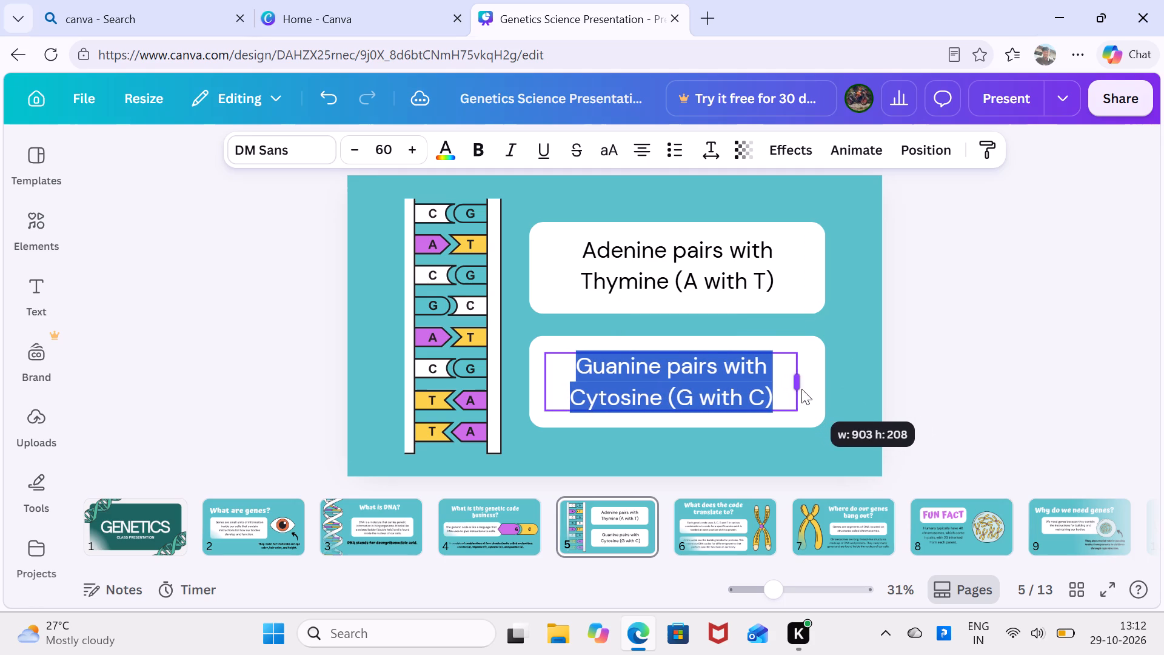
left_click_drag(801, 389, 805, 388)
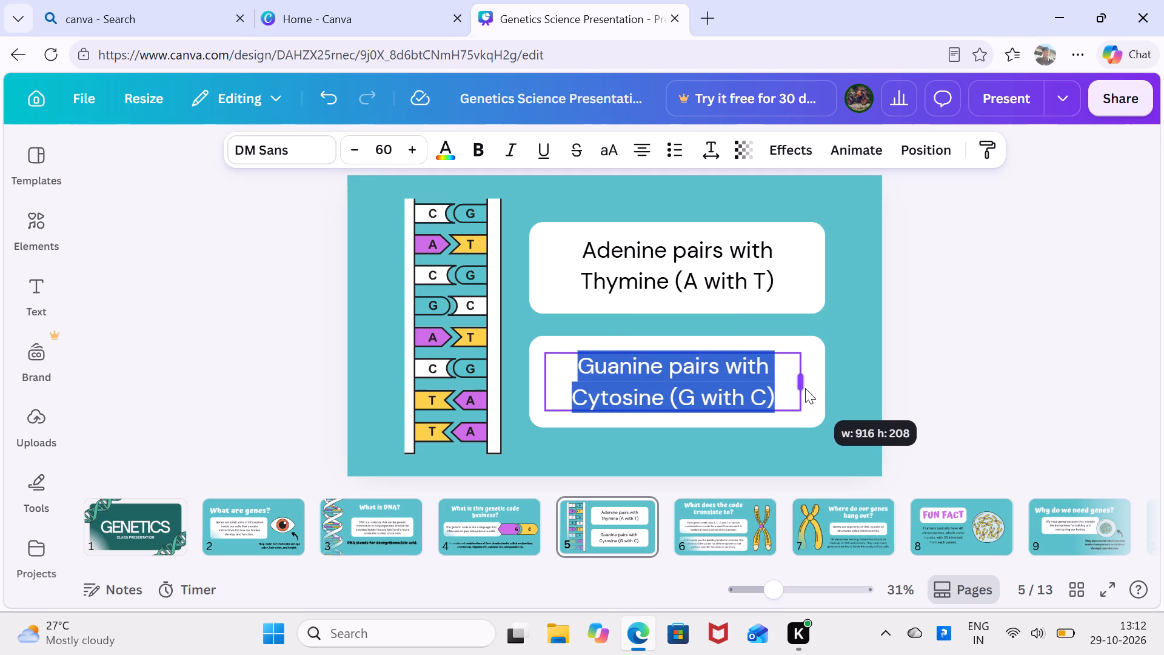
left_click_drag(805, 388, 805, 386)
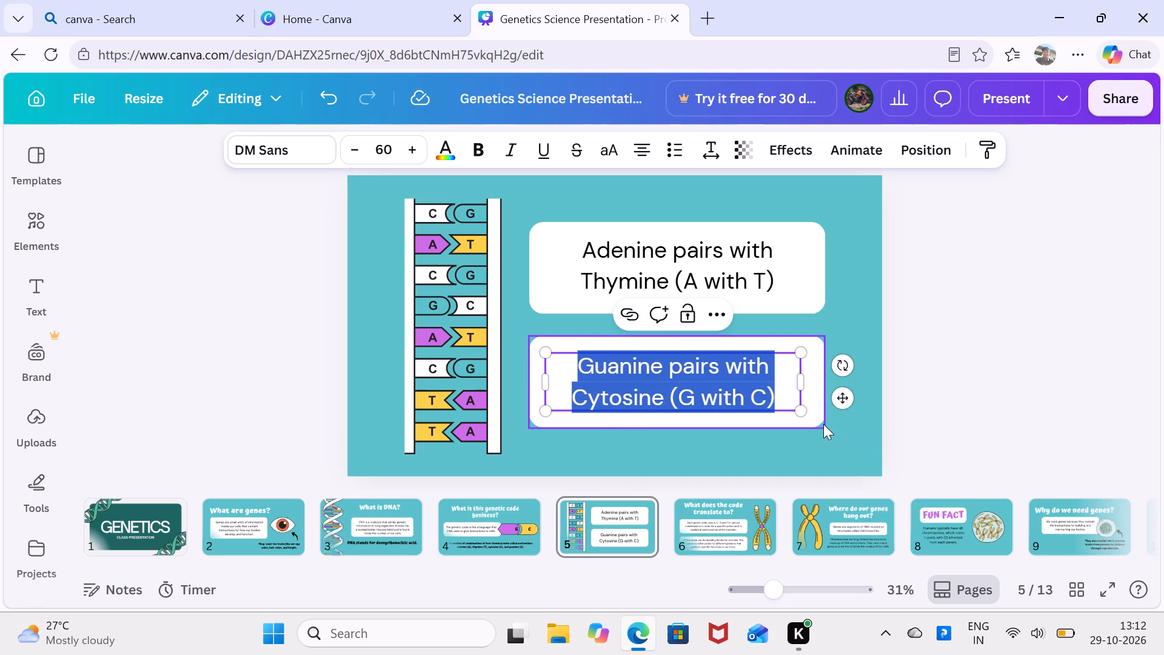
left_click(823, 424)
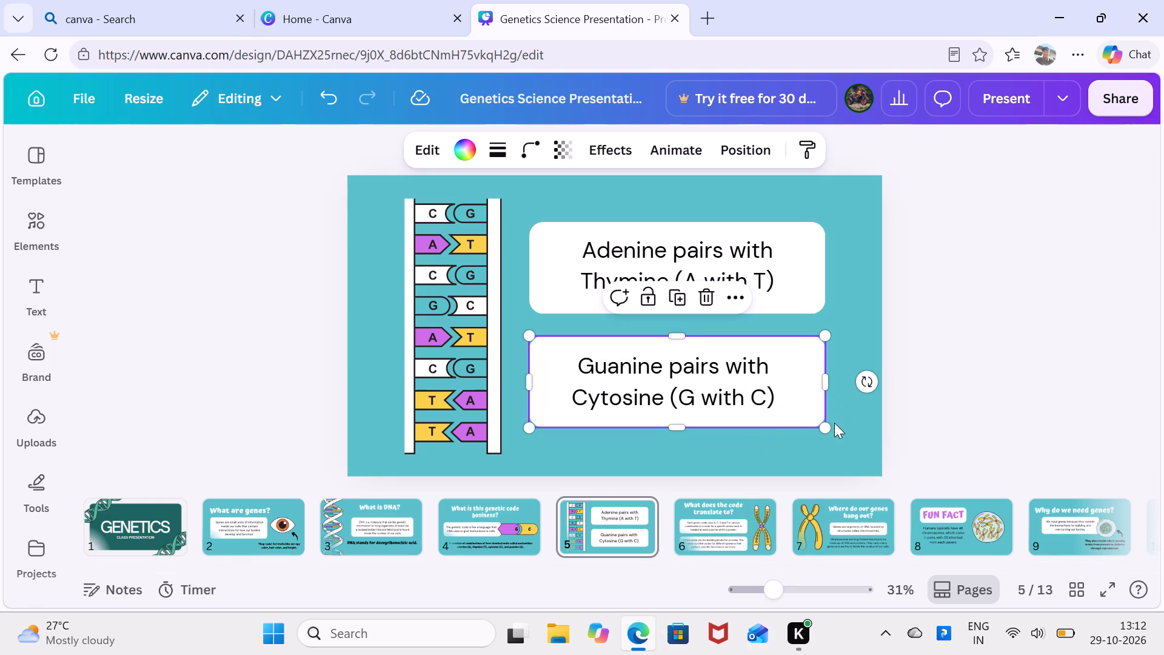
On page 6, scale down the "What does the code translate to?" heading from its right side to about font size 82.8.
left_click(725, 504)
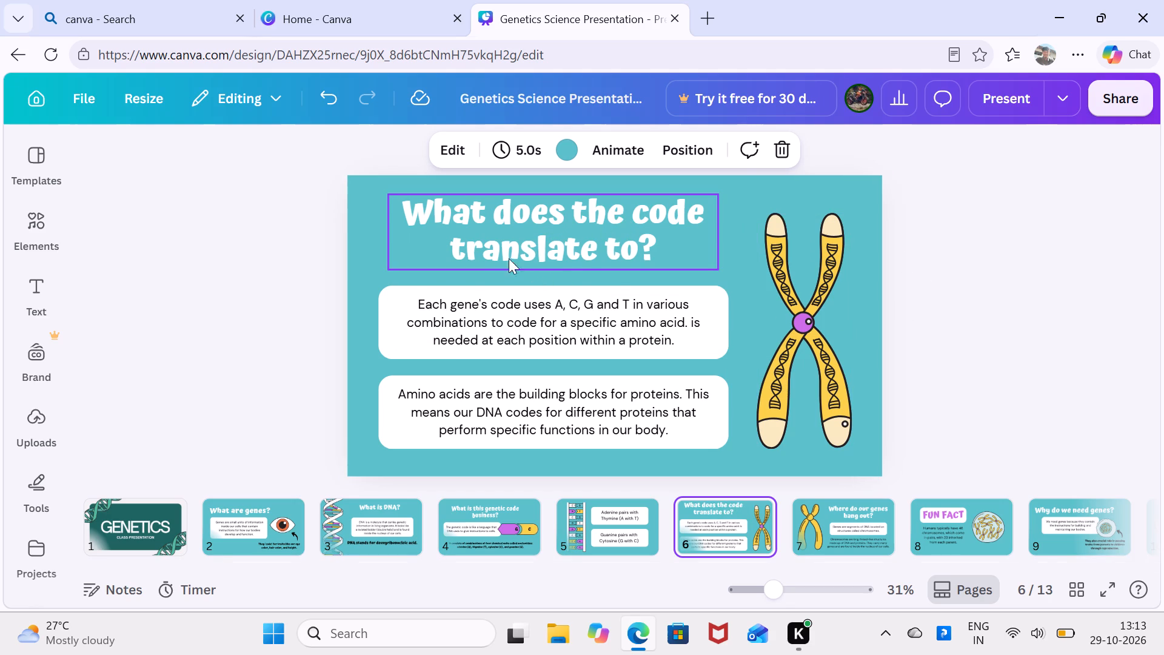
left_click(571, 245)
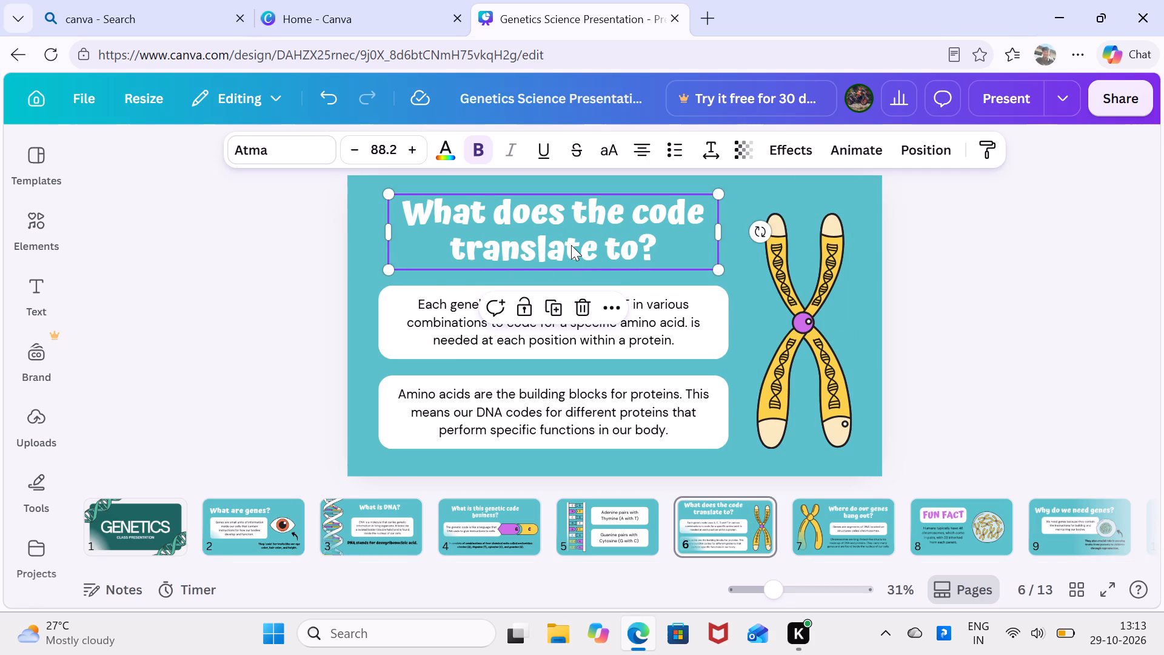
double_click(714, 228)
left_click(720, 230)
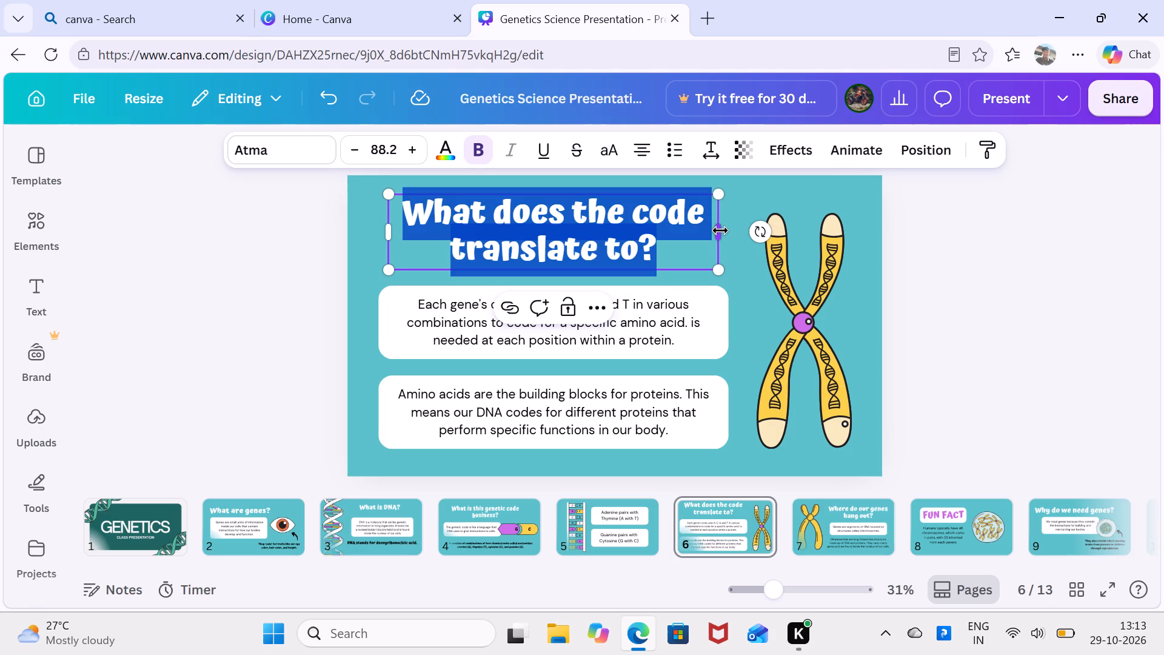
left_click_drag(720, 230, 709, 226)
left_click(715, 268)
left_click_drag(715, 268, 702, 232)
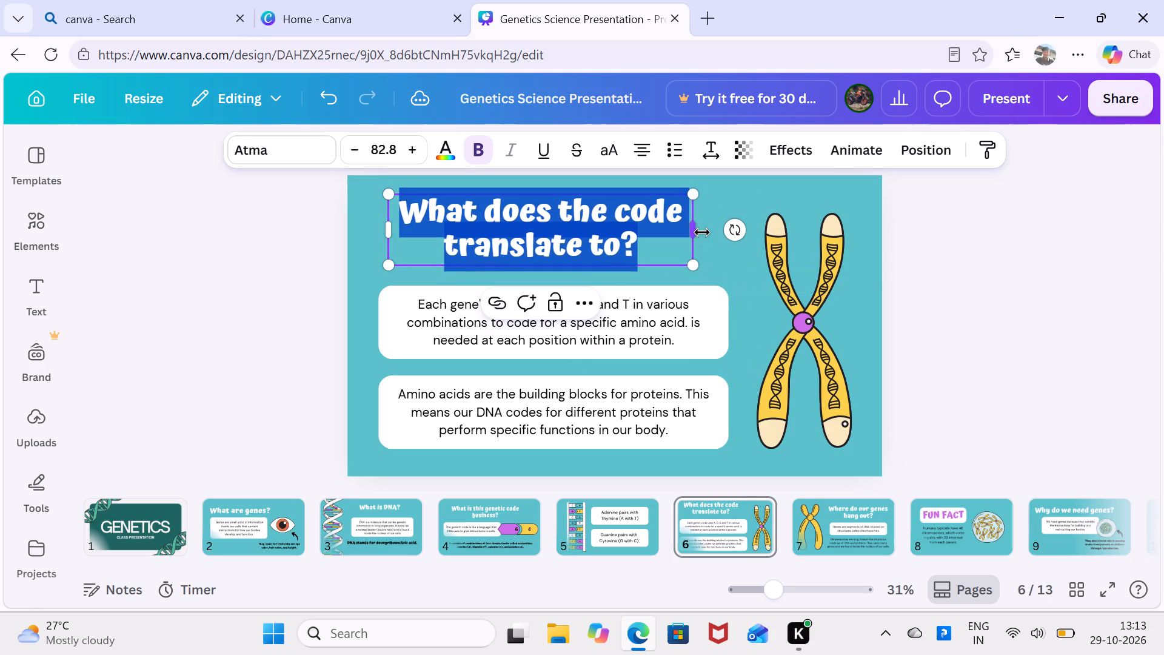
left_click(360, 291)
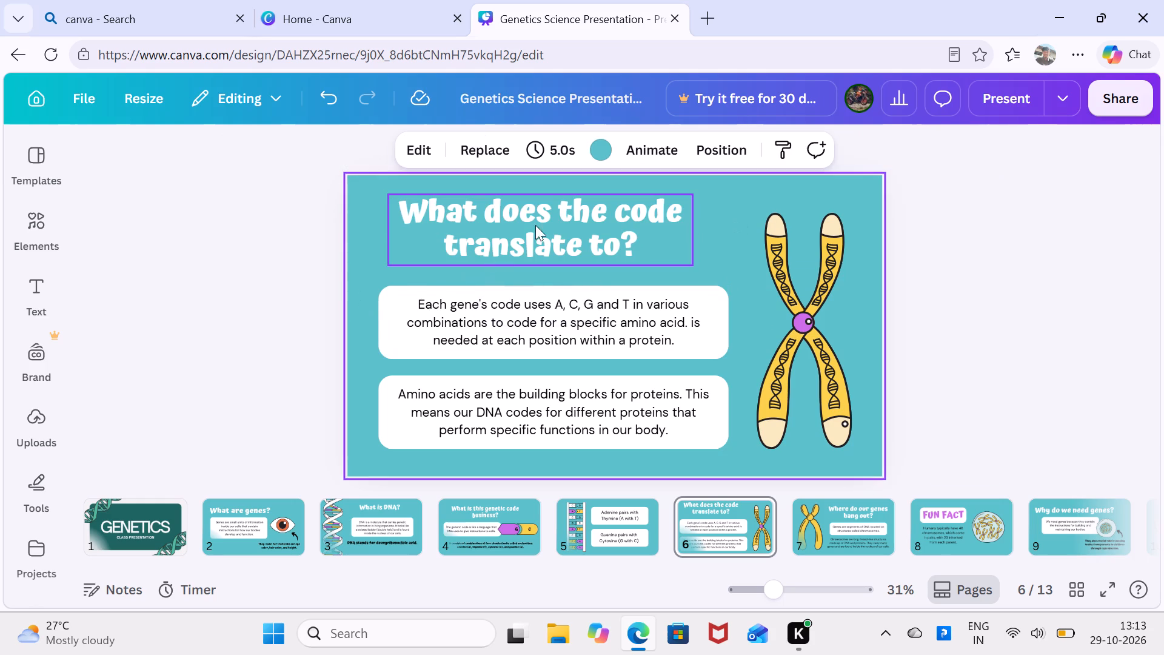
left_click(547, 217)
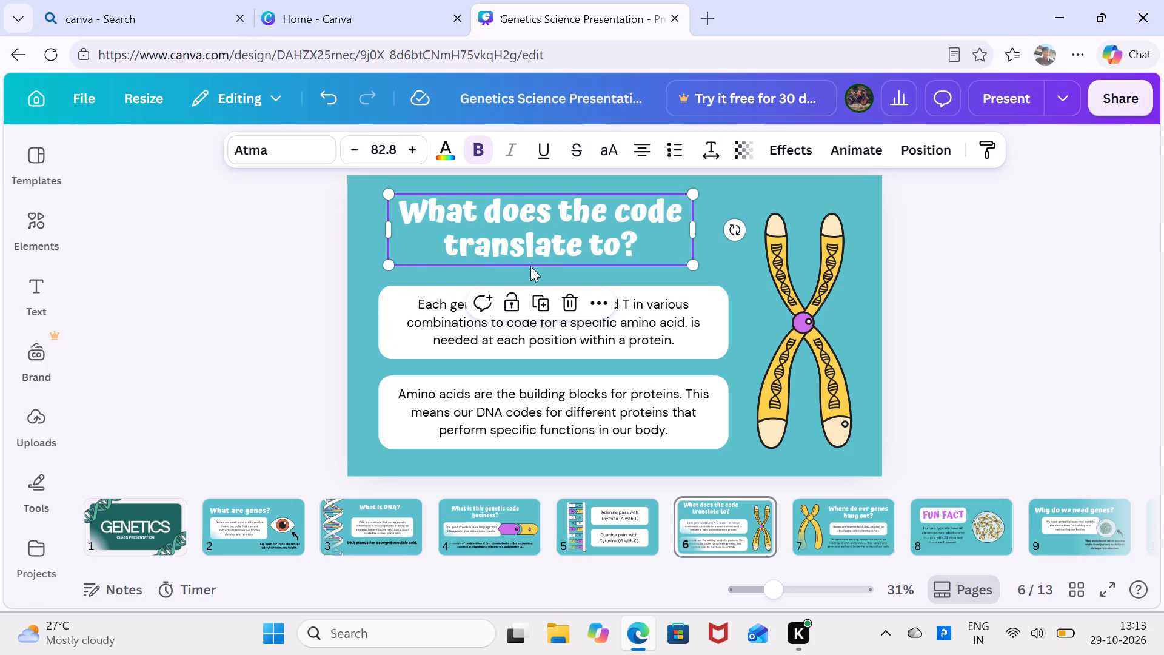
Shrink the white box behind the "Each gene's code" text from its lower right and lower left corners to about 1,112 by 248.
left_click(563, 327)
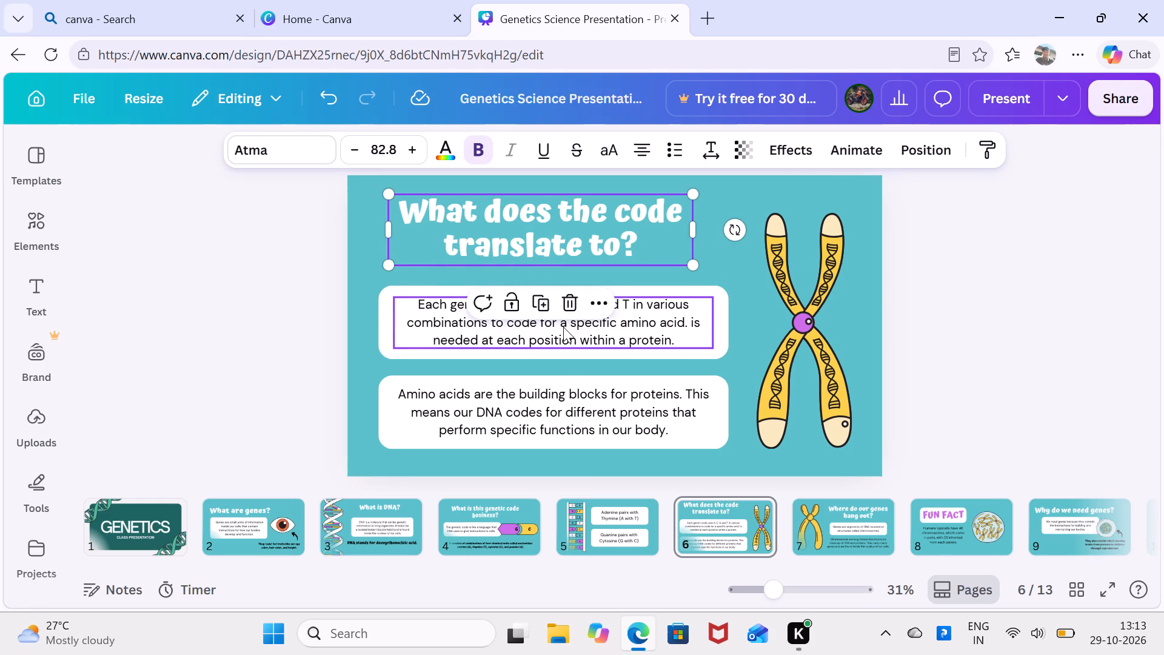
double_click(708, 339)
left_click_drag(721, 363, 741, 381)
left_click(741, 381)
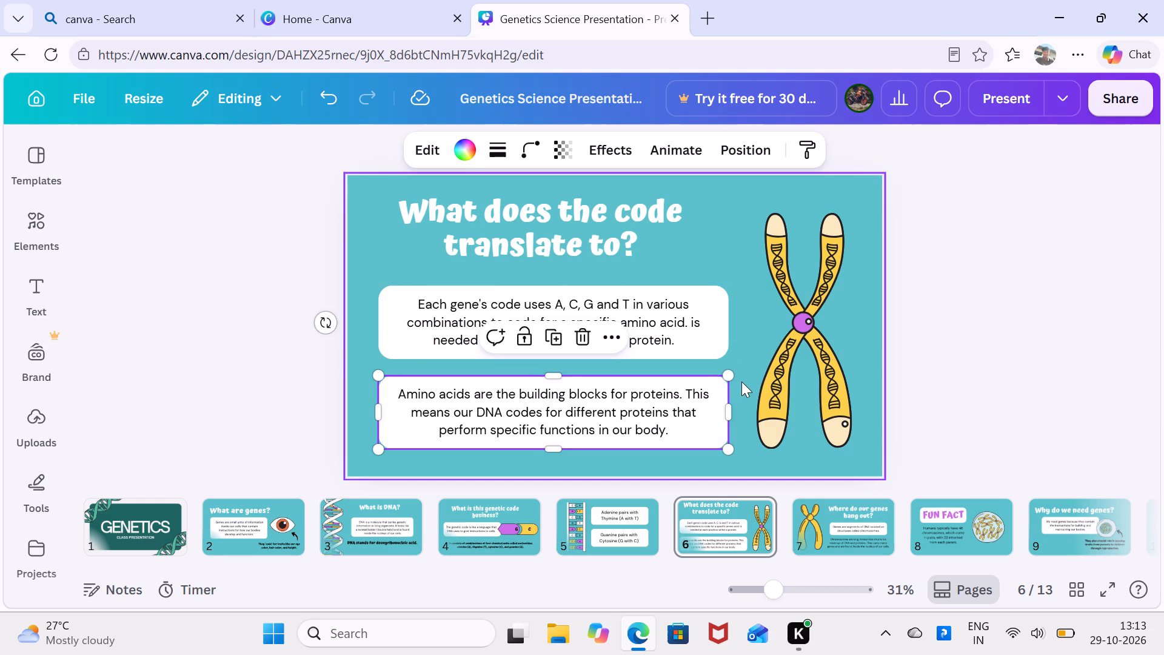
left_click(721, 349)
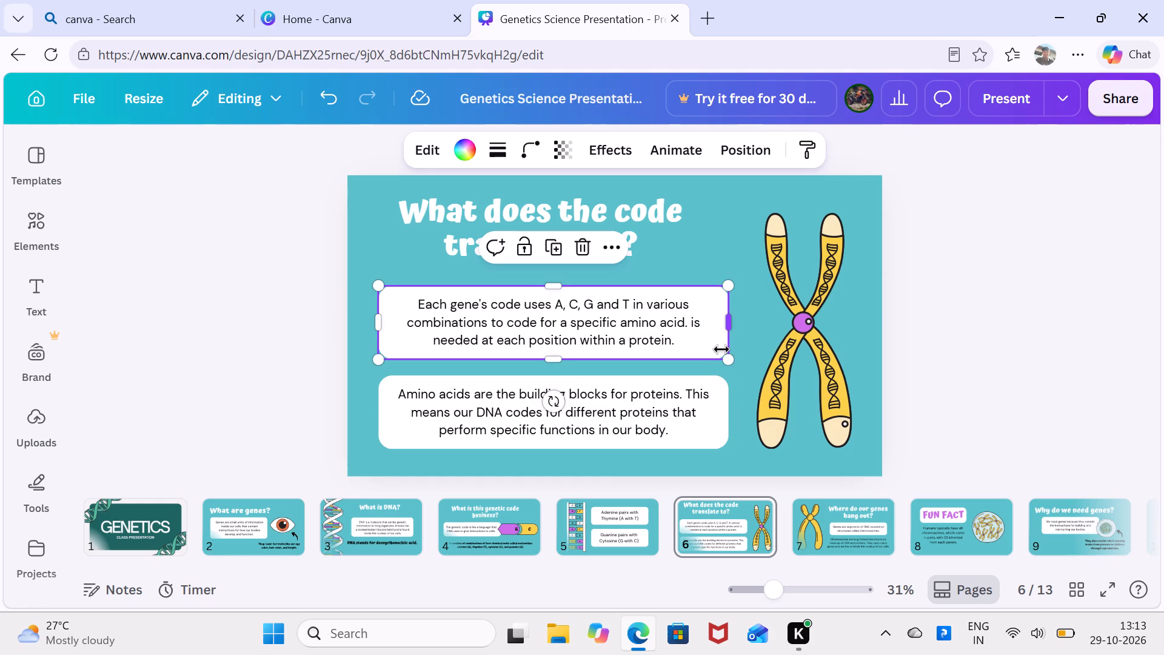
left_click(725, 358)
left_click_drag(725, 358, 714, 358)
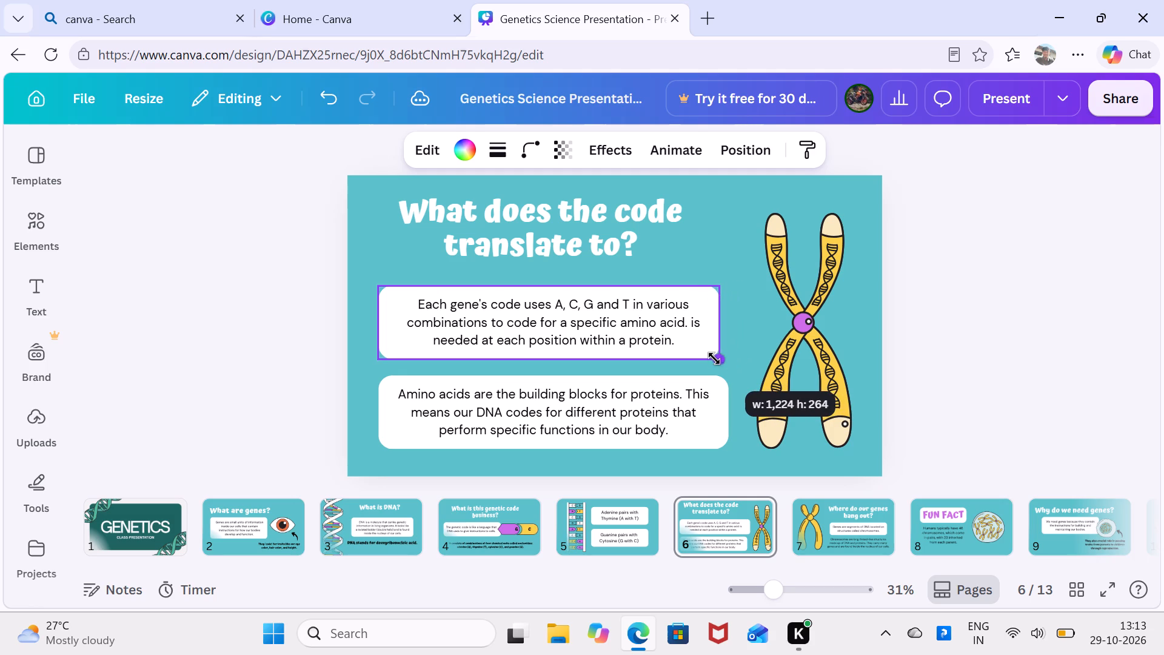
left_click_drag(714, 358, 714, 358)
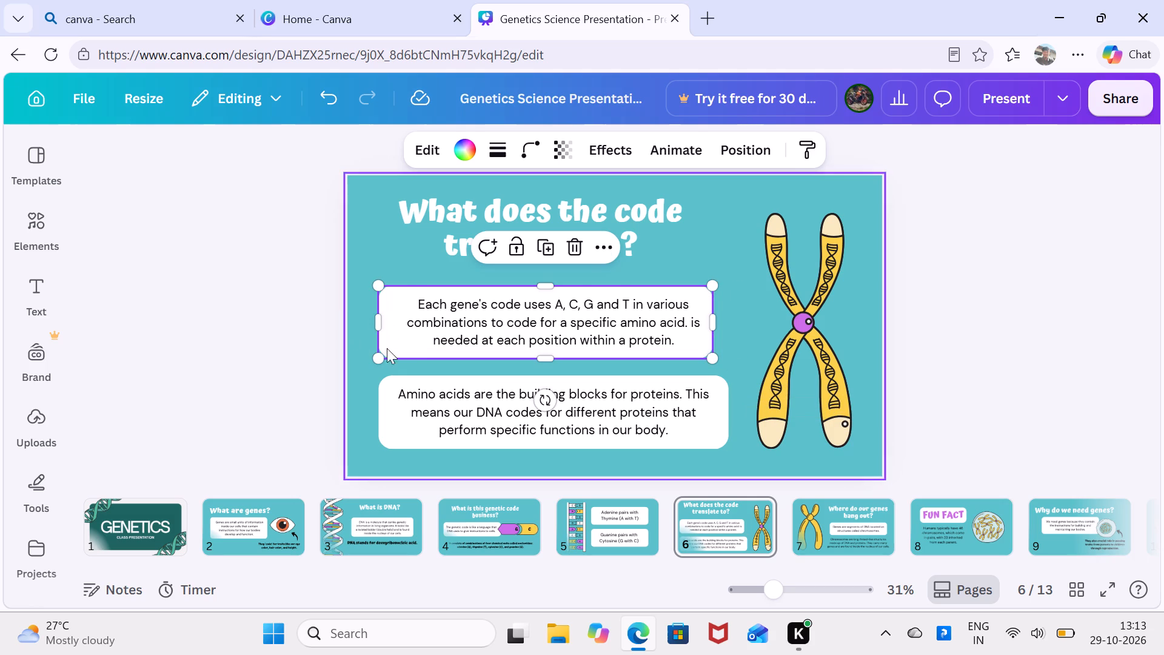
double_click(379, 362)
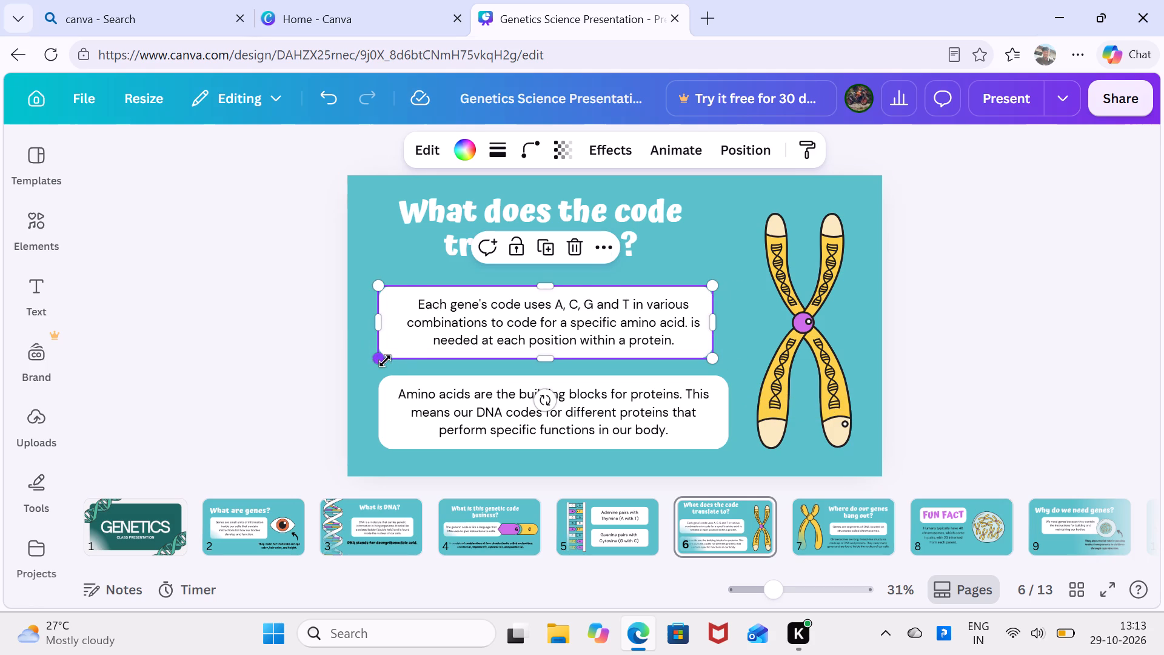
left_click(376, 364)
left_click_drag(376, 364, 390, 363)
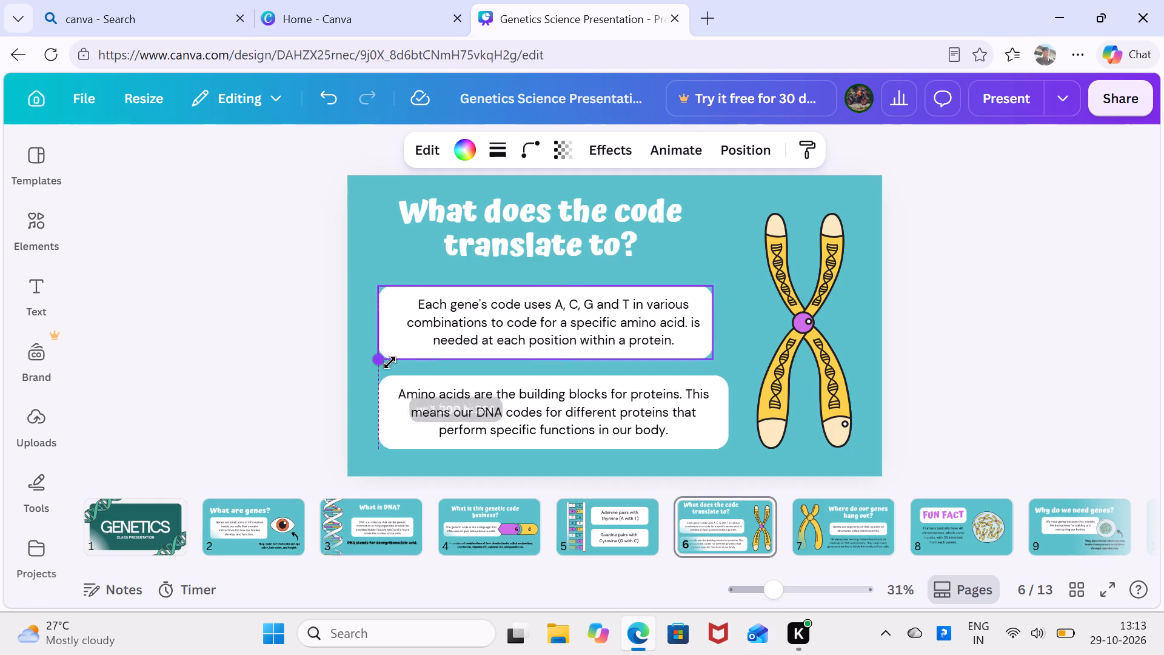
left_click_drag(390, 363, 401, 360)
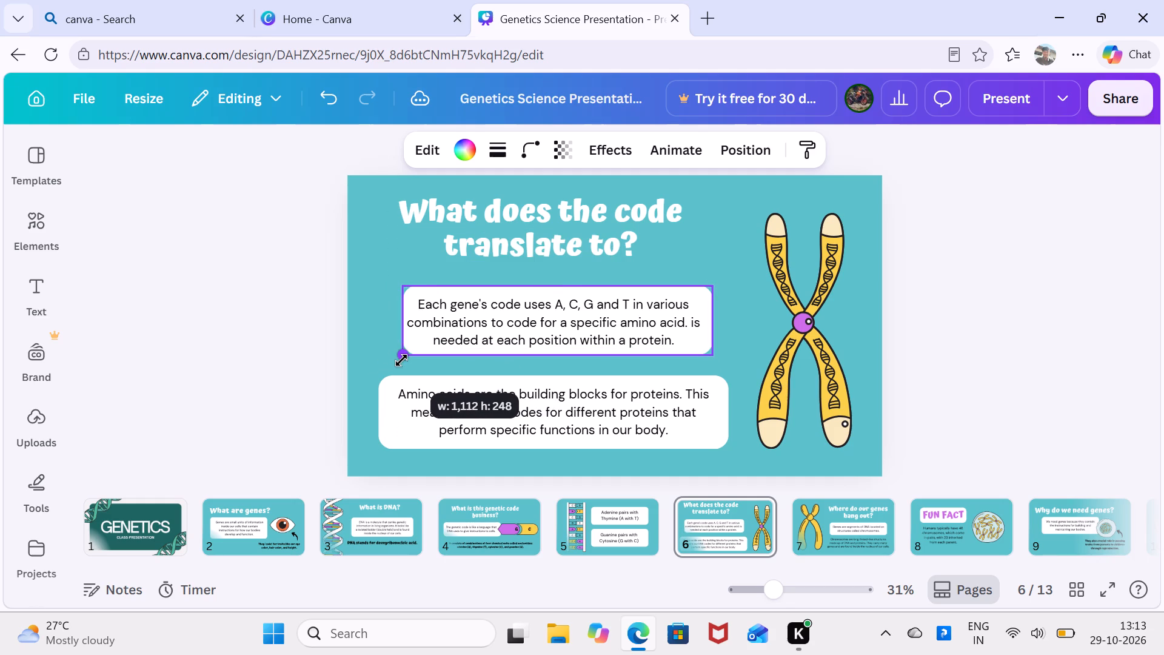
left_click_drag(401, 360, 398, 360)
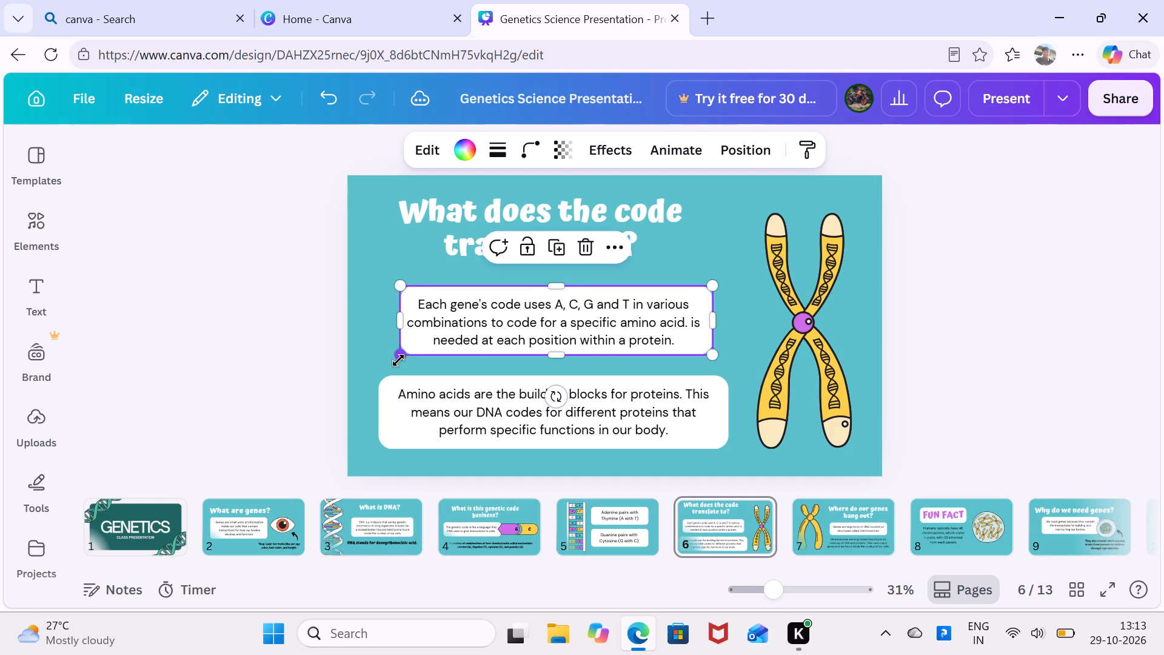
left_click(397, 463)
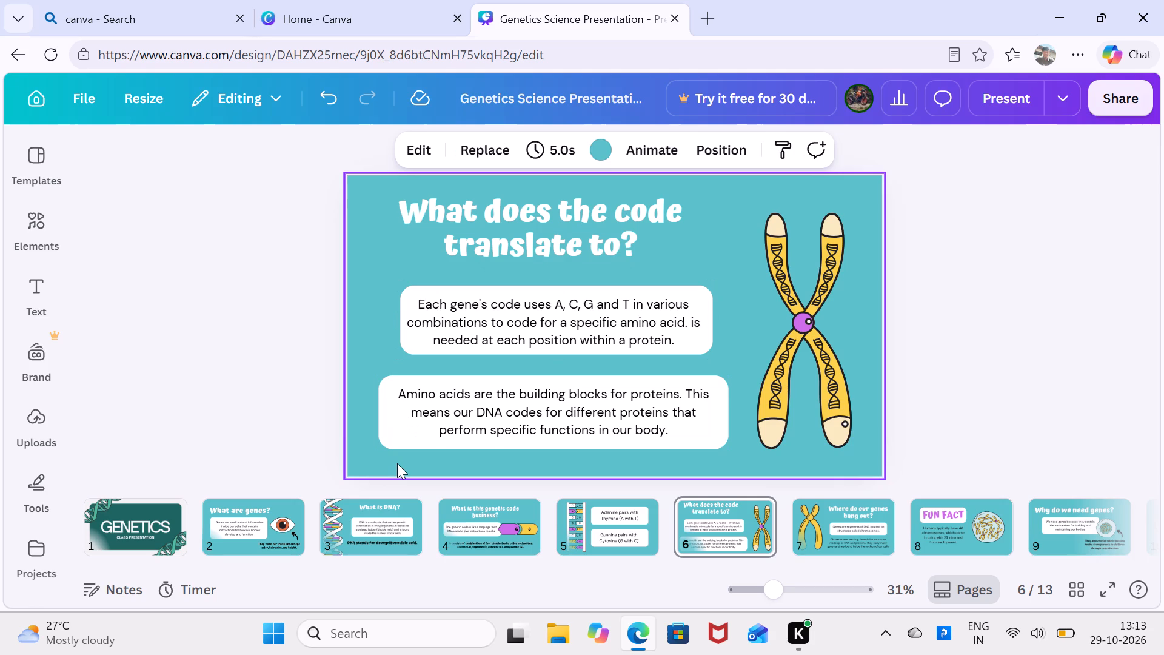
Enlarge the "Amino acids are the building blocks" text slightly from its upper left corner to about font size 34.9.
left_click(601, 430)
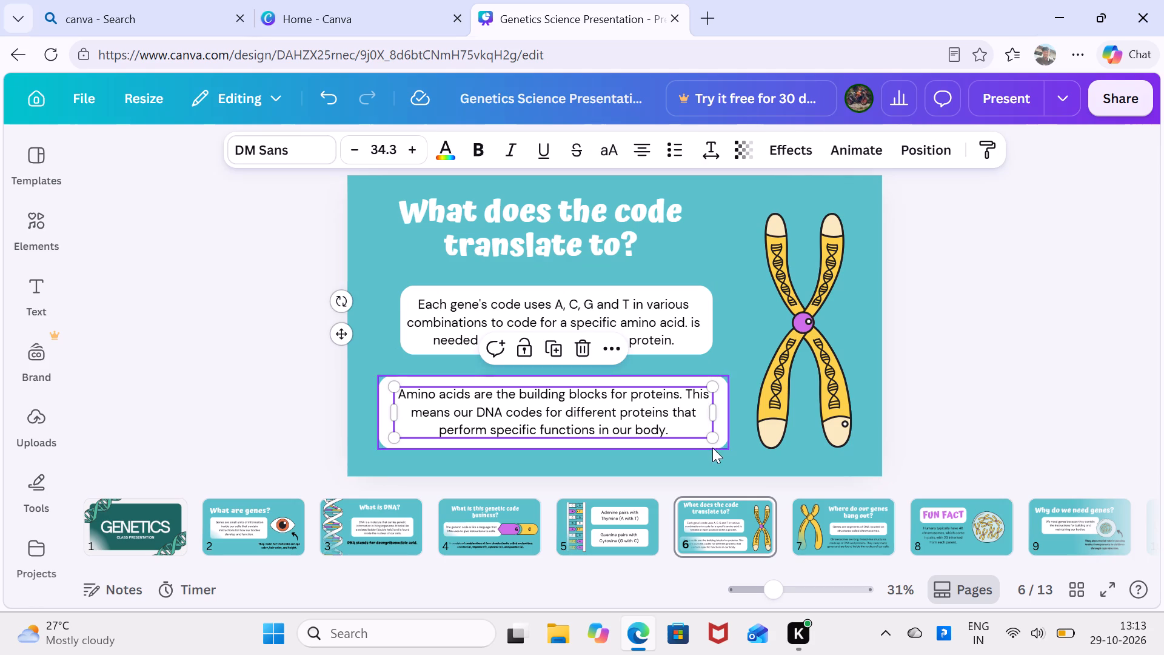
left_click(712, 438)
left_click_drag(712, 438, 727, 445)
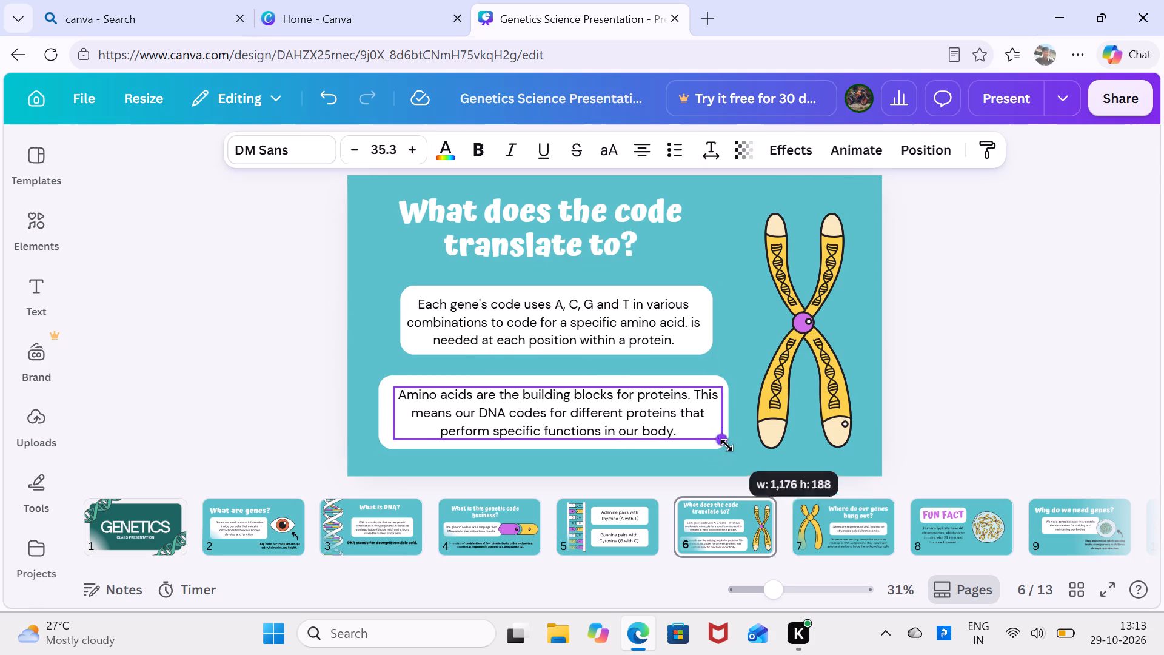
left_click_drag(727, 445, 711, 450)
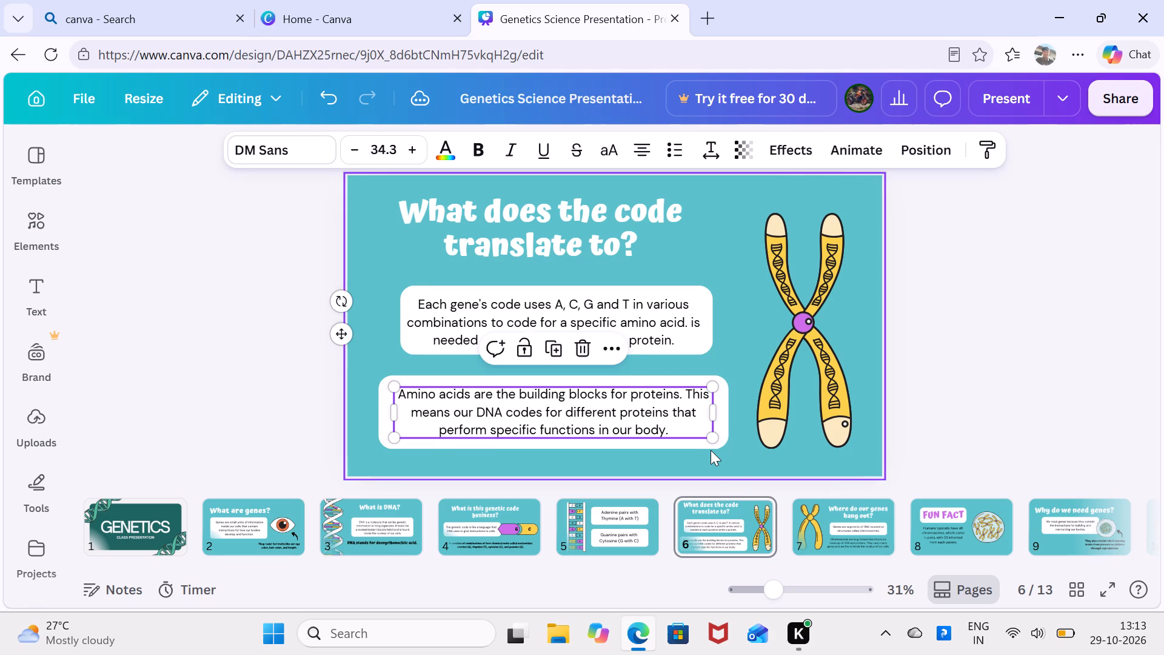
left_click(395, 391)
left_click_drag(395, 391, 387, 375)
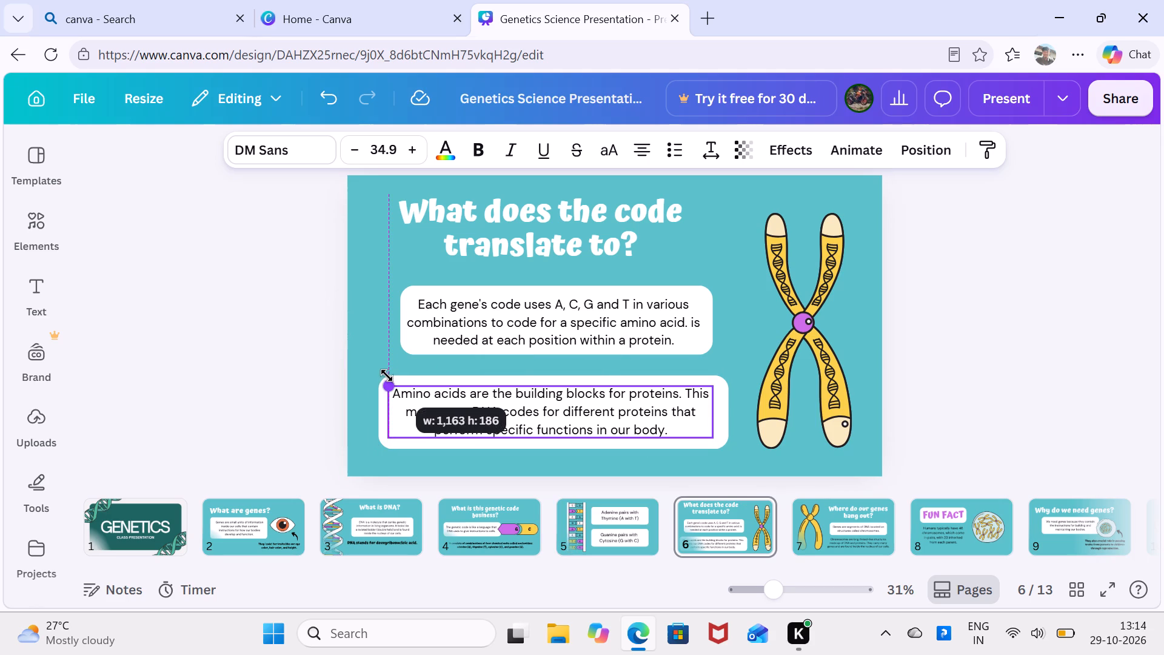
left_click_drag(387, 375, 387, 376)
left_click(724, 323)
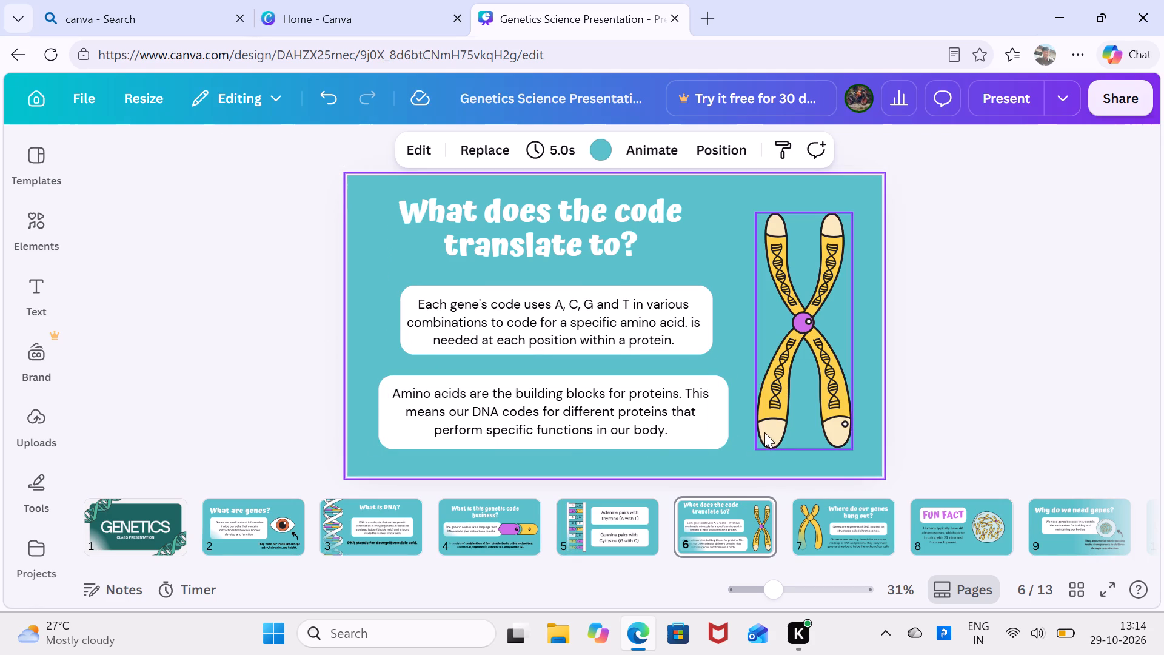
Rescale the chromosome graphic on page 6 from its lower left and upper left corners, extending it slightly upward.
left_click(780, 403)
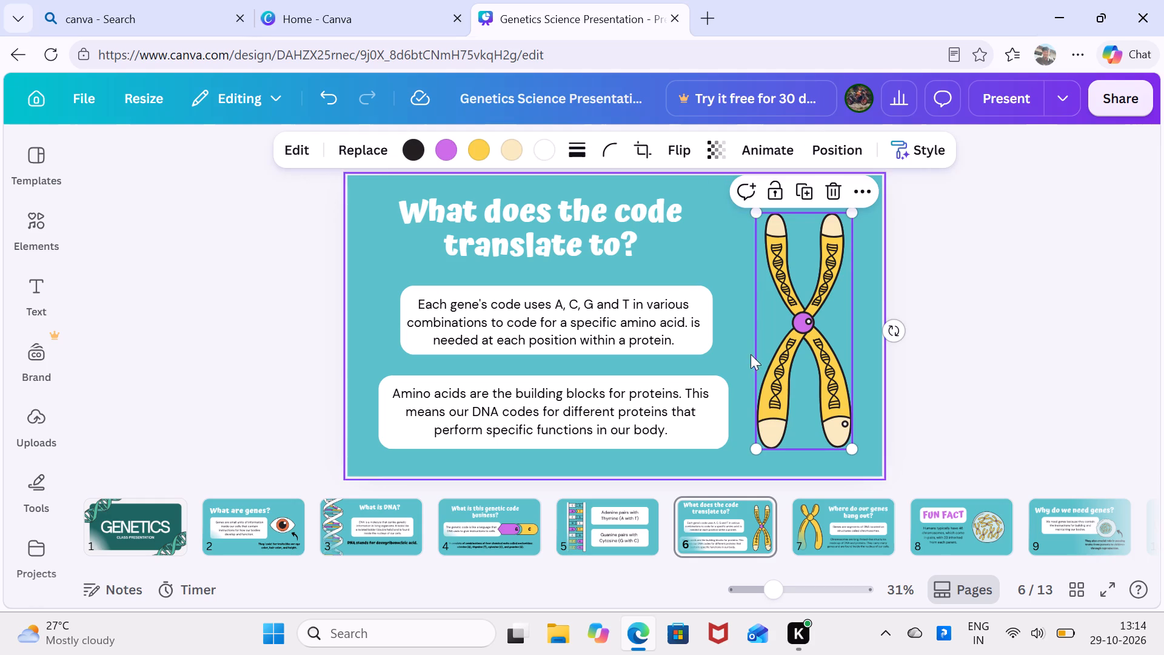
left_click(754, 445)
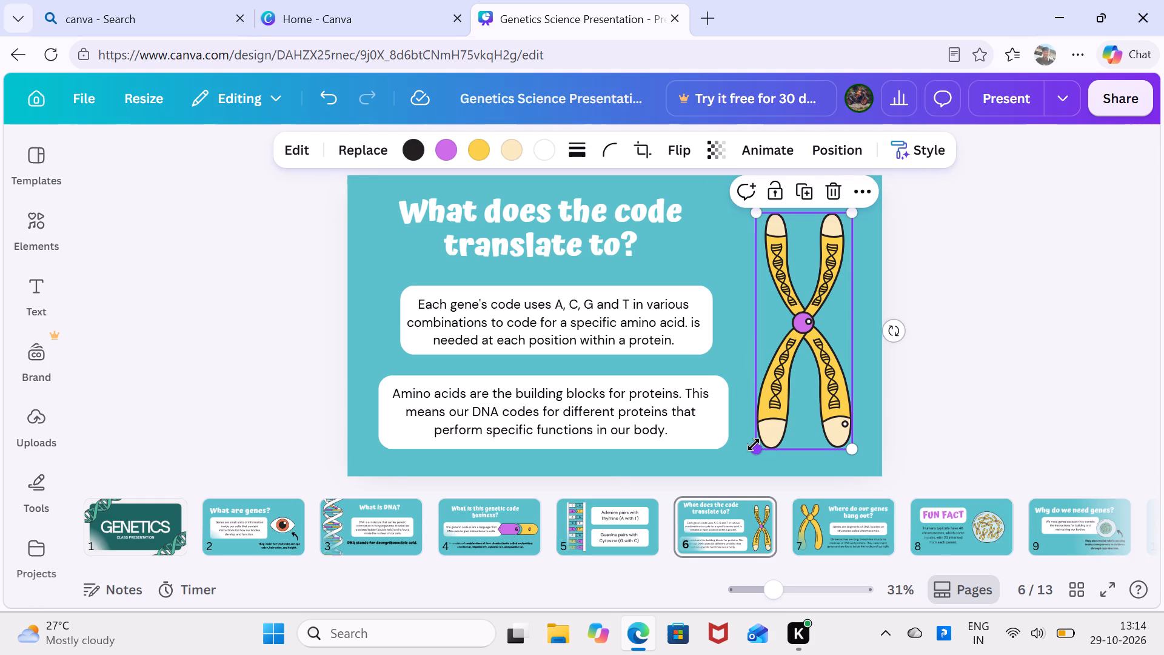
left_click(760, 450)
left_click_drag(760, 450, 731, 451)
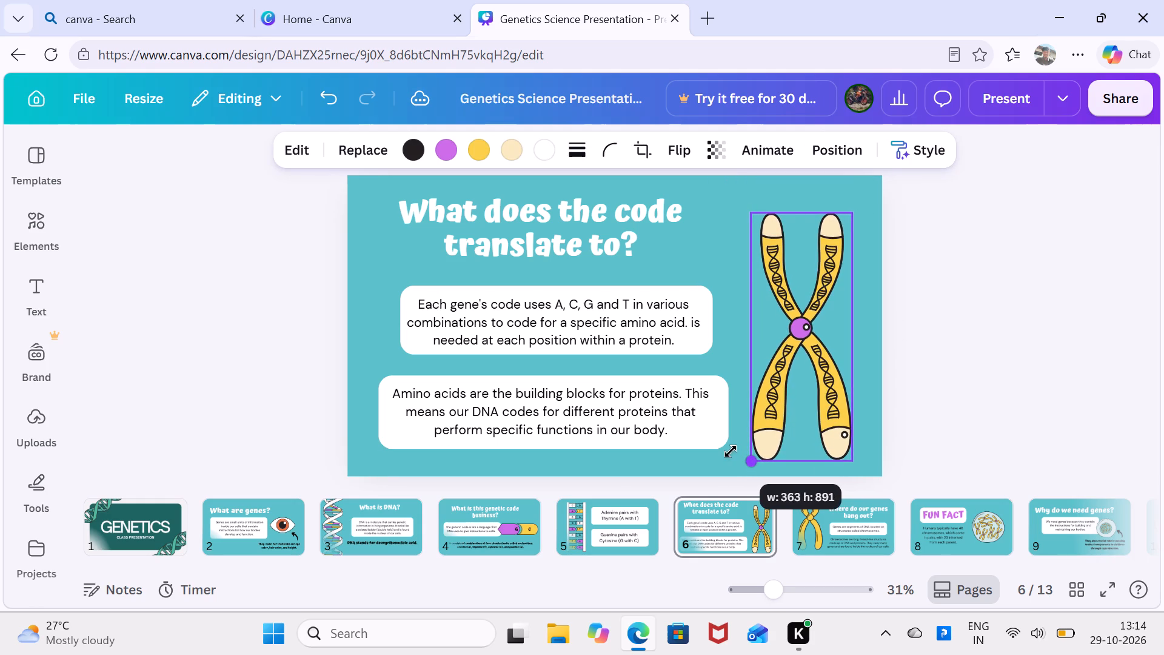
left_click_drag(731, 451, 756, 445)
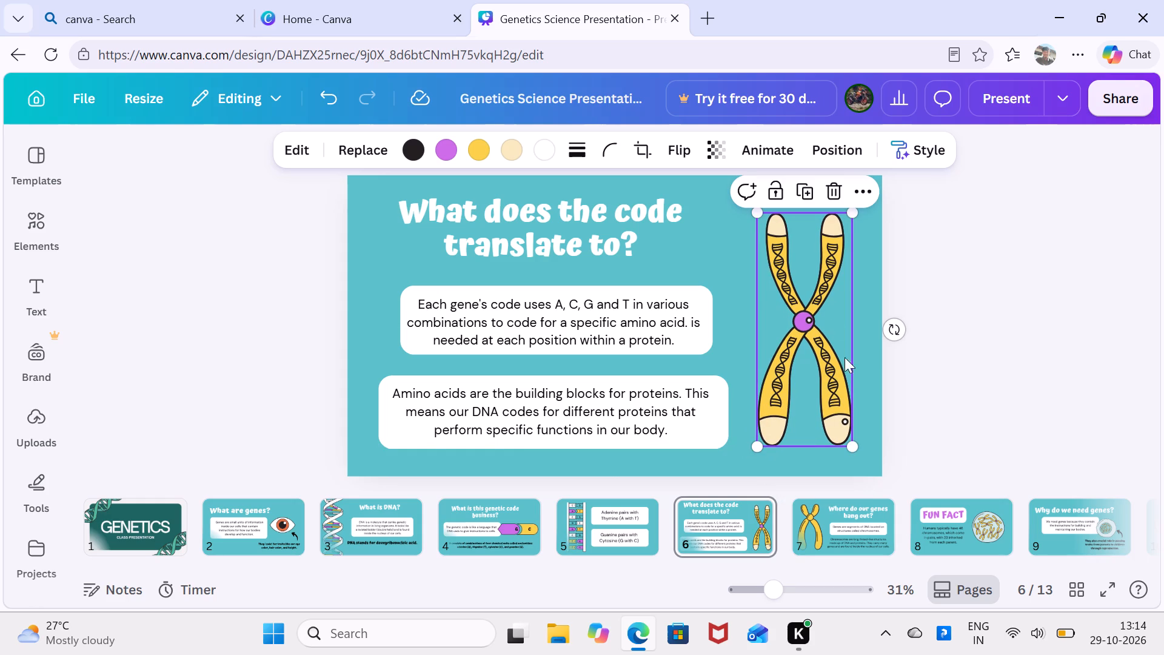
double_click(851, 218)
left_click(761, 213)
left_click_drag(761, 213, 734, 203)
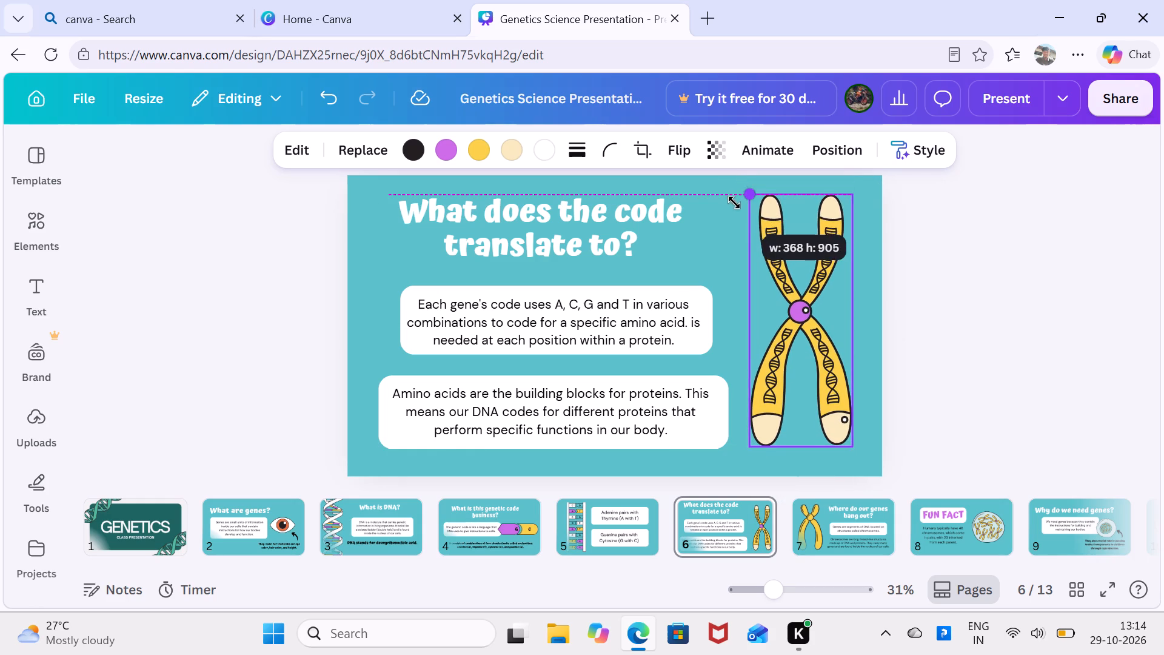
left_click_drag(734, 203, 755, 212)
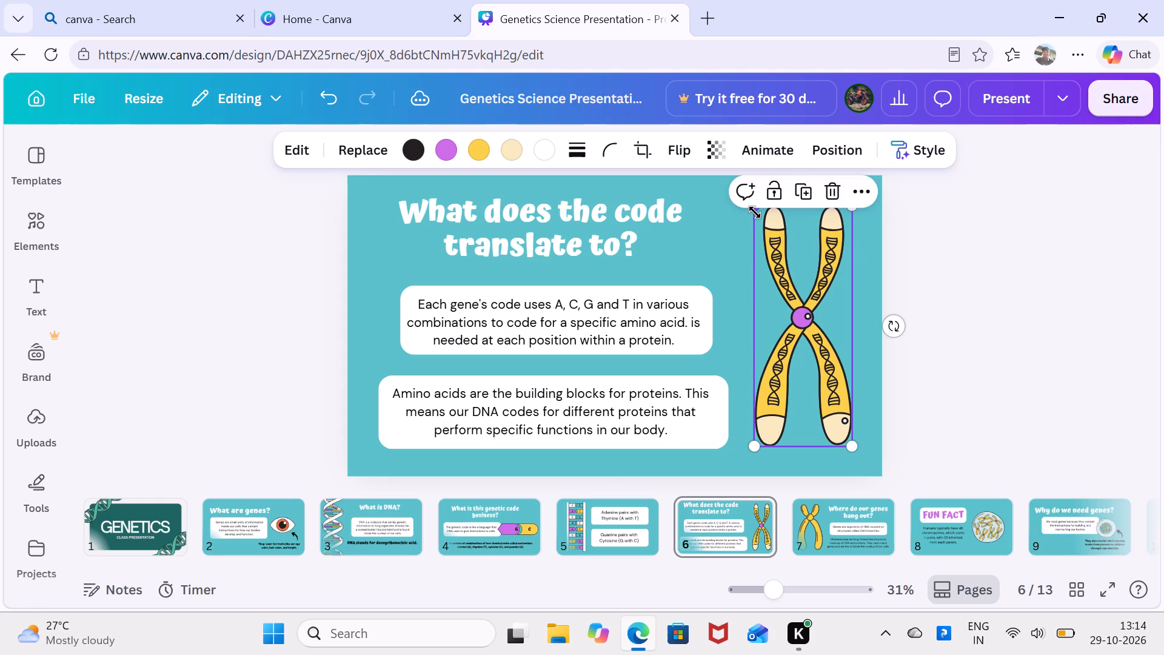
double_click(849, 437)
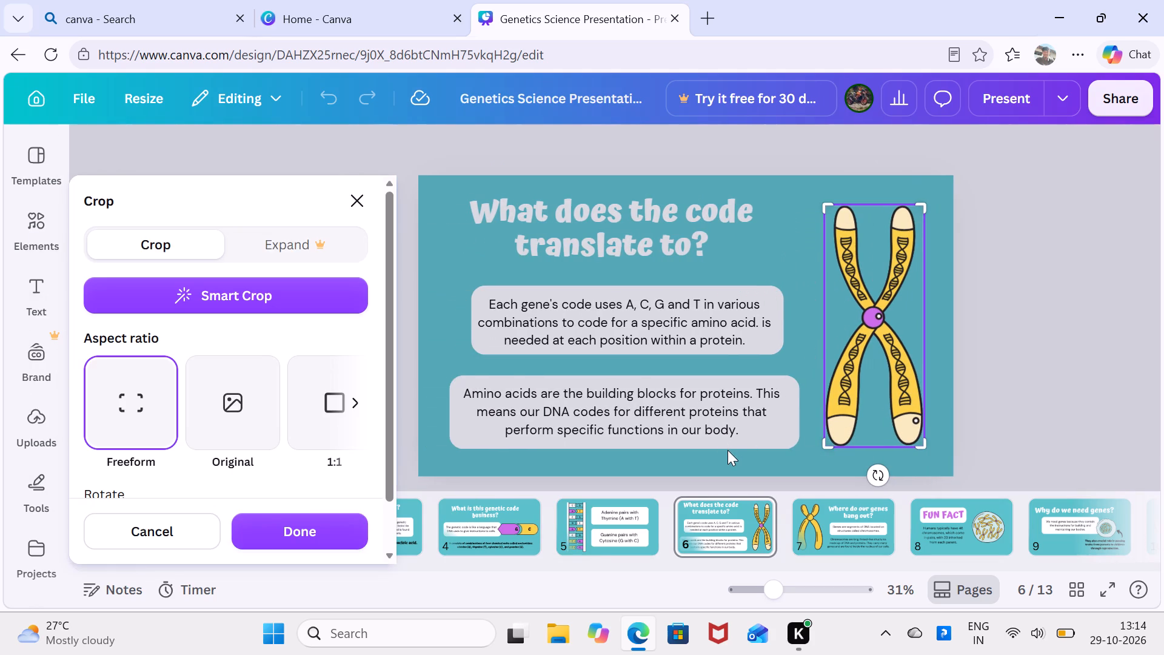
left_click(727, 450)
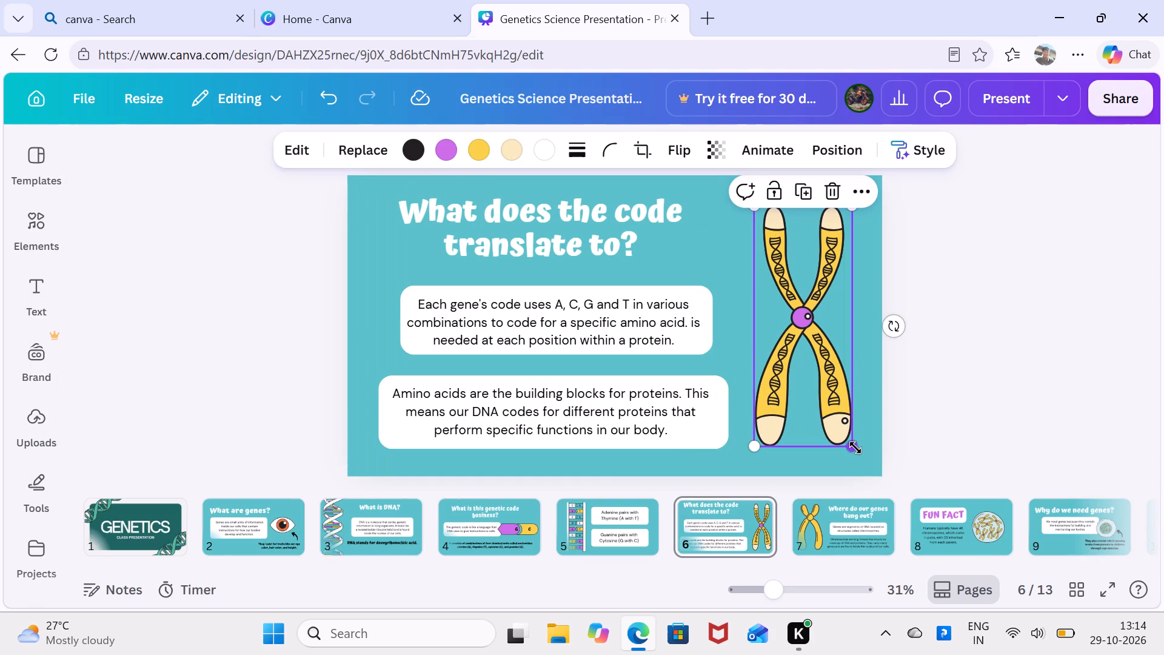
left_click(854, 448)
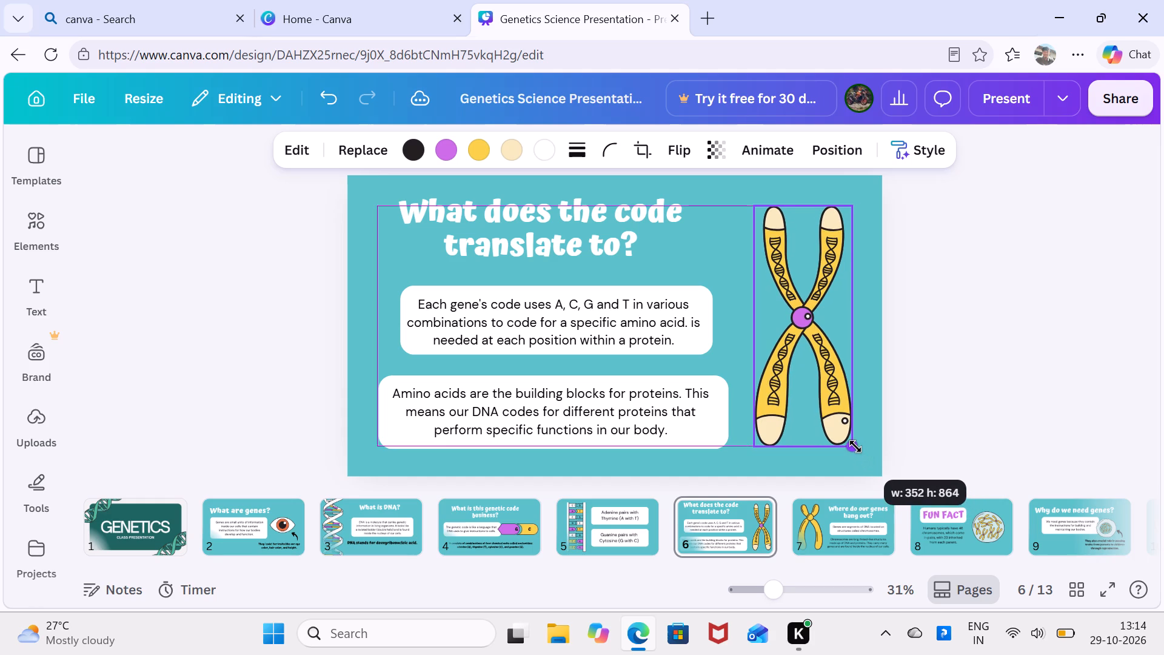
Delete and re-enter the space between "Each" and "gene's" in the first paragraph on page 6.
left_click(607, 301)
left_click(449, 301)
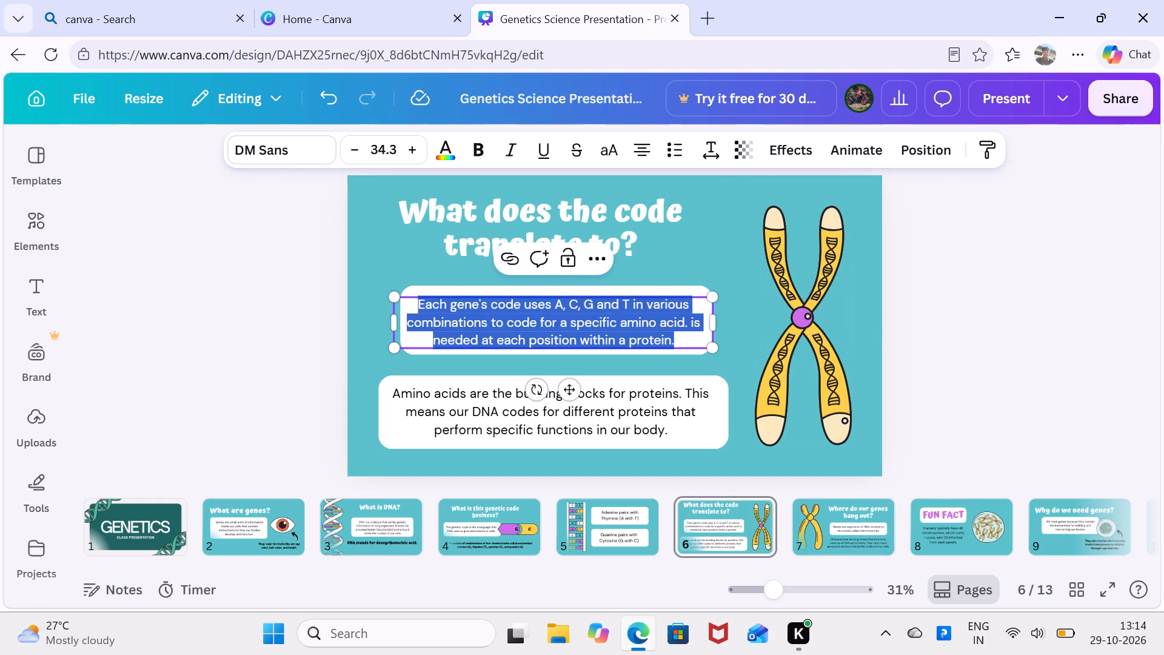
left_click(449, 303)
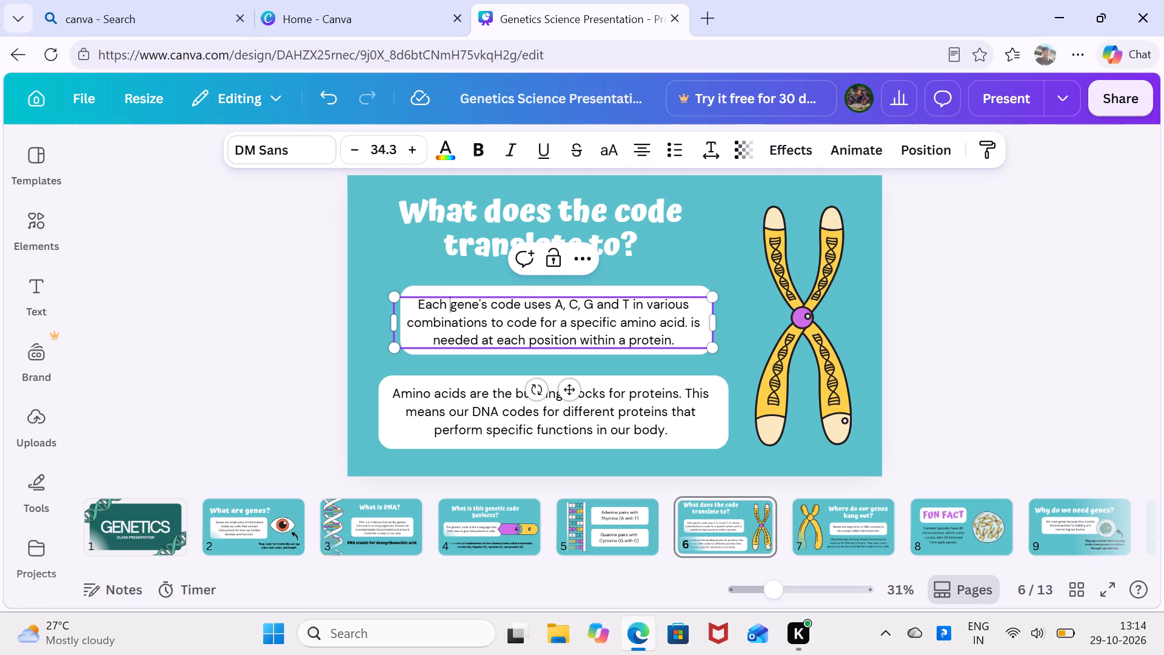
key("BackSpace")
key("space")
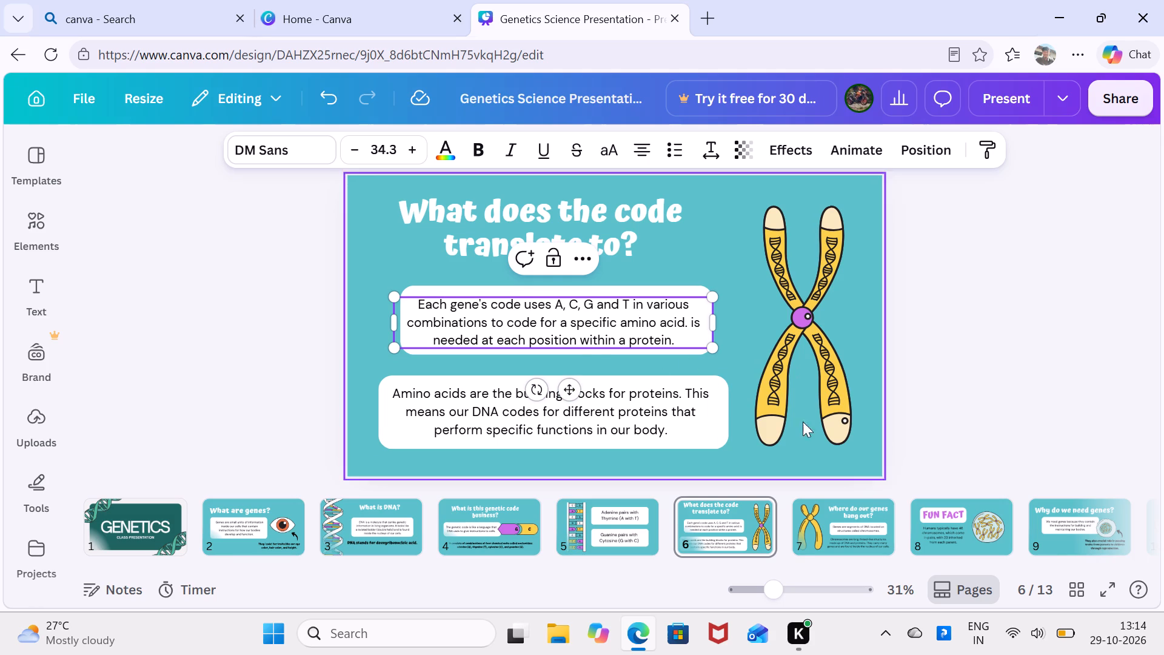
On page 7, enlarge the yellow chromosome graphic from its lower right corner to about 520 by 910 and deselect it.
left_click(821, 528)
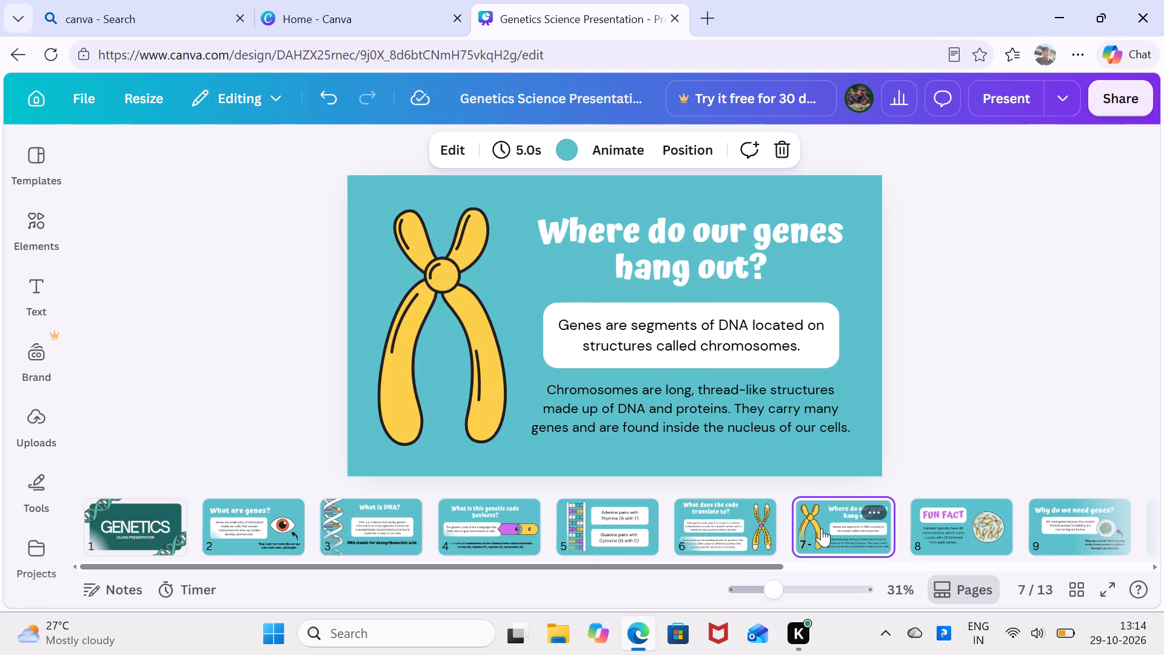
double_click(458, 310)
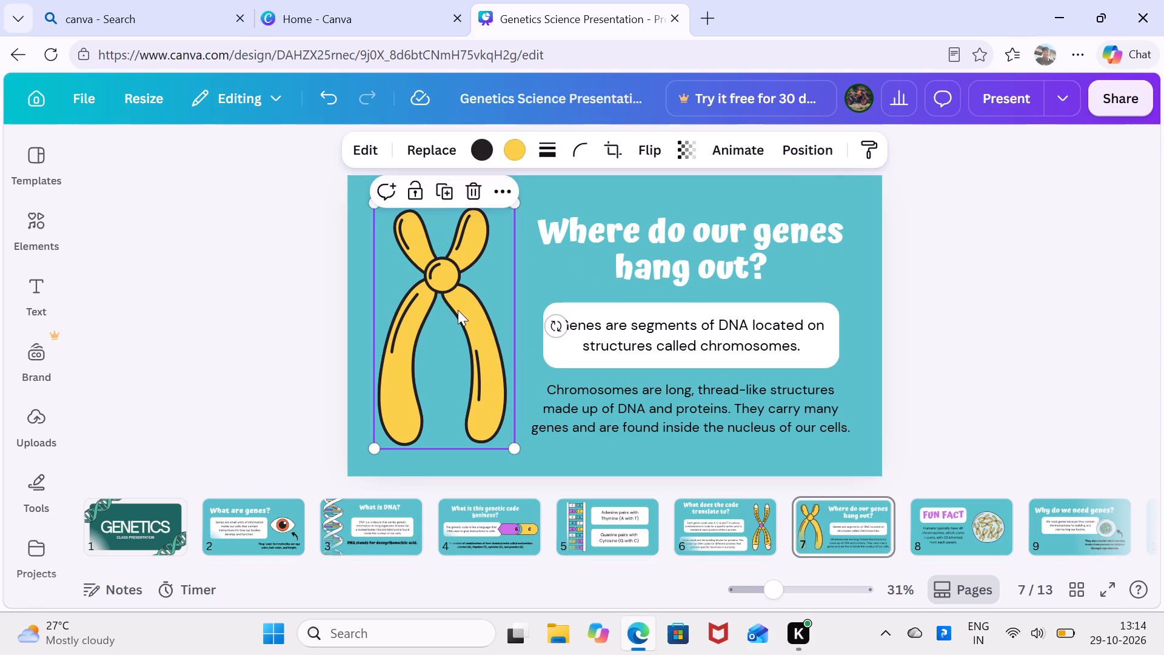
left_click(473, 428)
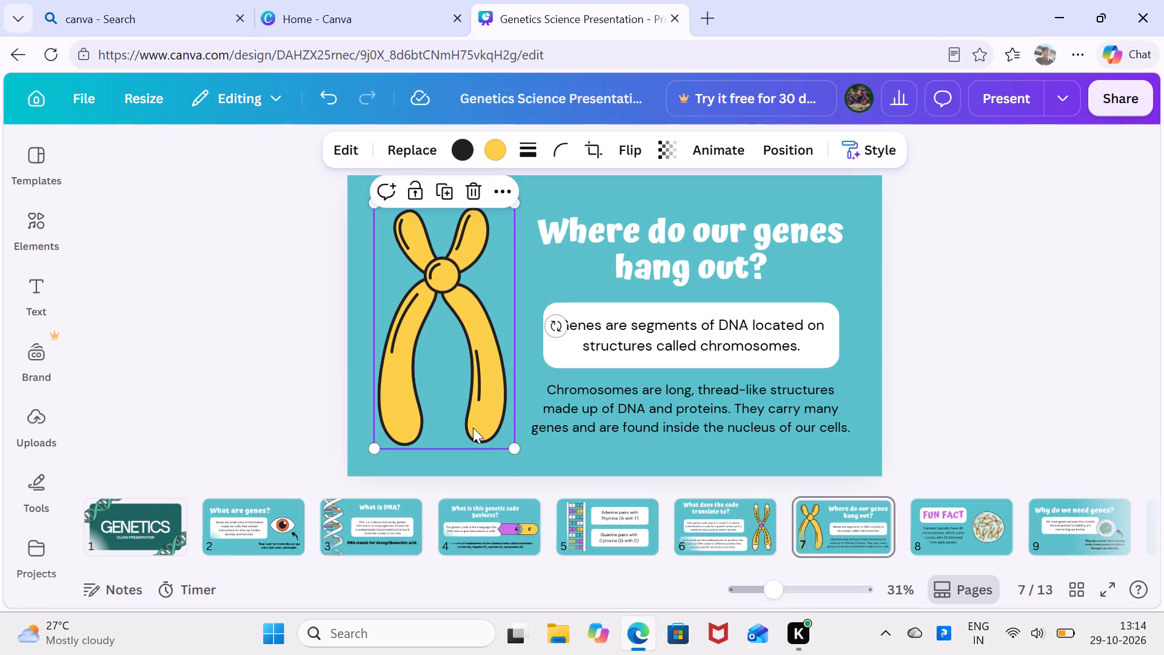
left_click(513, 442)
left_click_drag(513, 442, 524, 452)
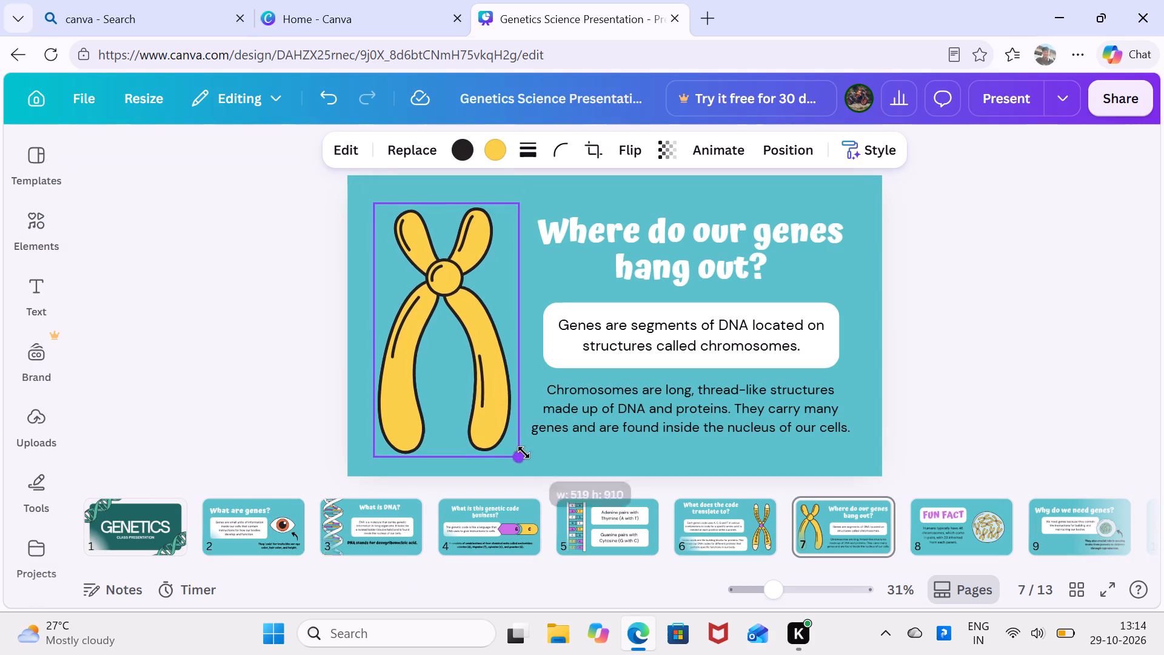
left_click_drag(524, 452, 525, 452)
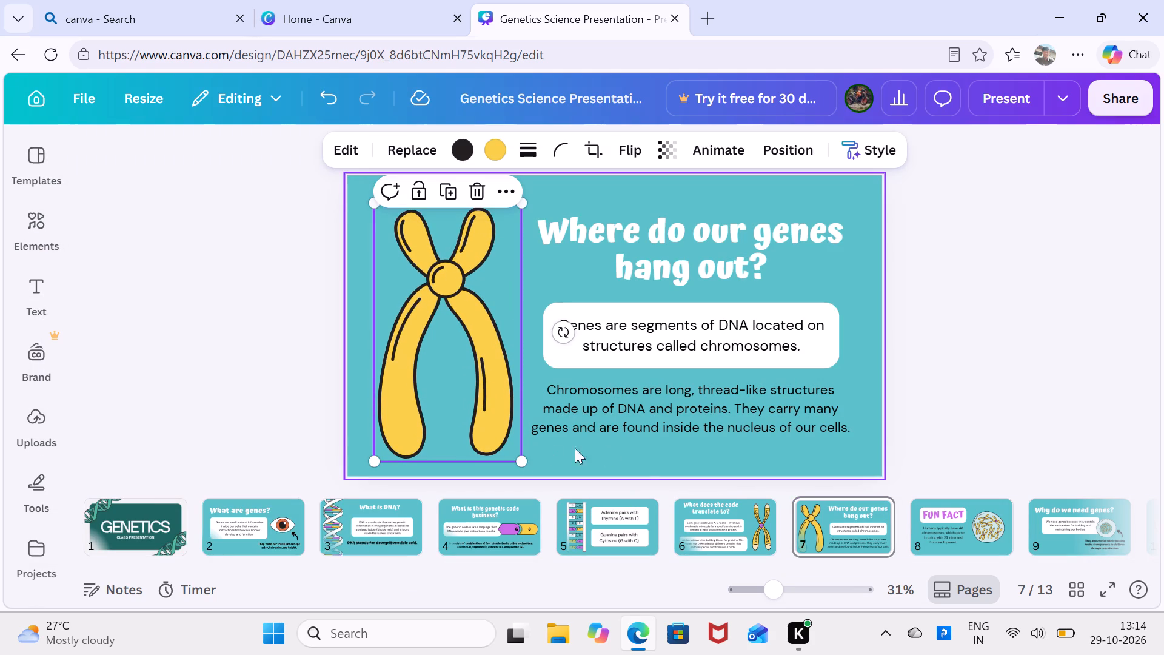
left_click(652, 456)
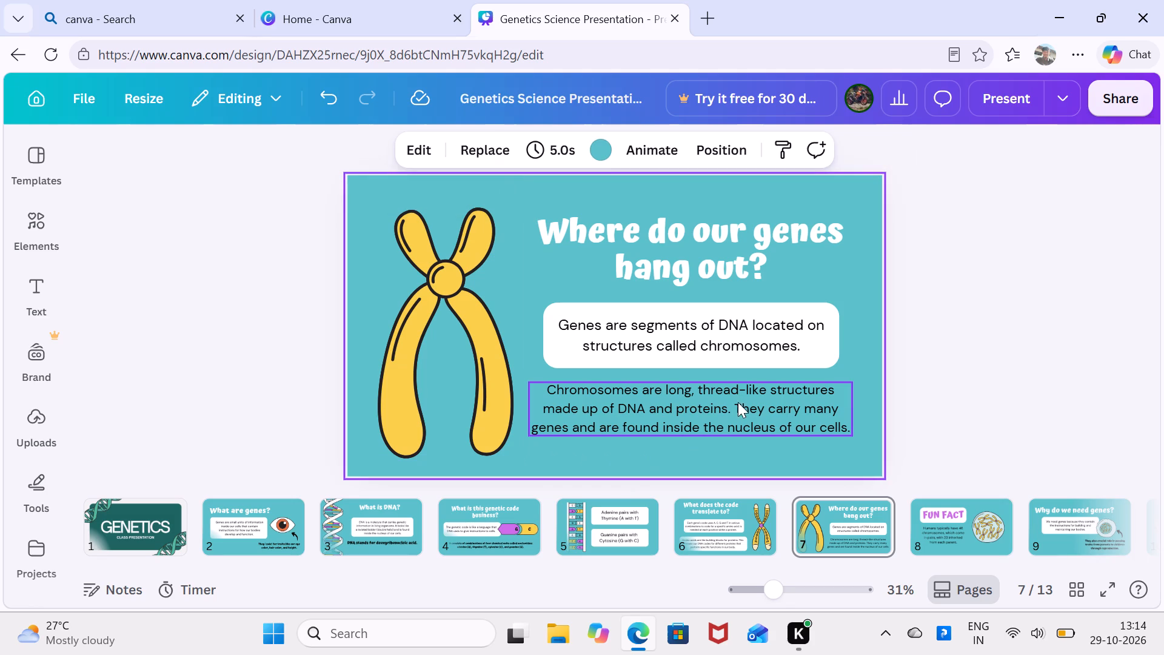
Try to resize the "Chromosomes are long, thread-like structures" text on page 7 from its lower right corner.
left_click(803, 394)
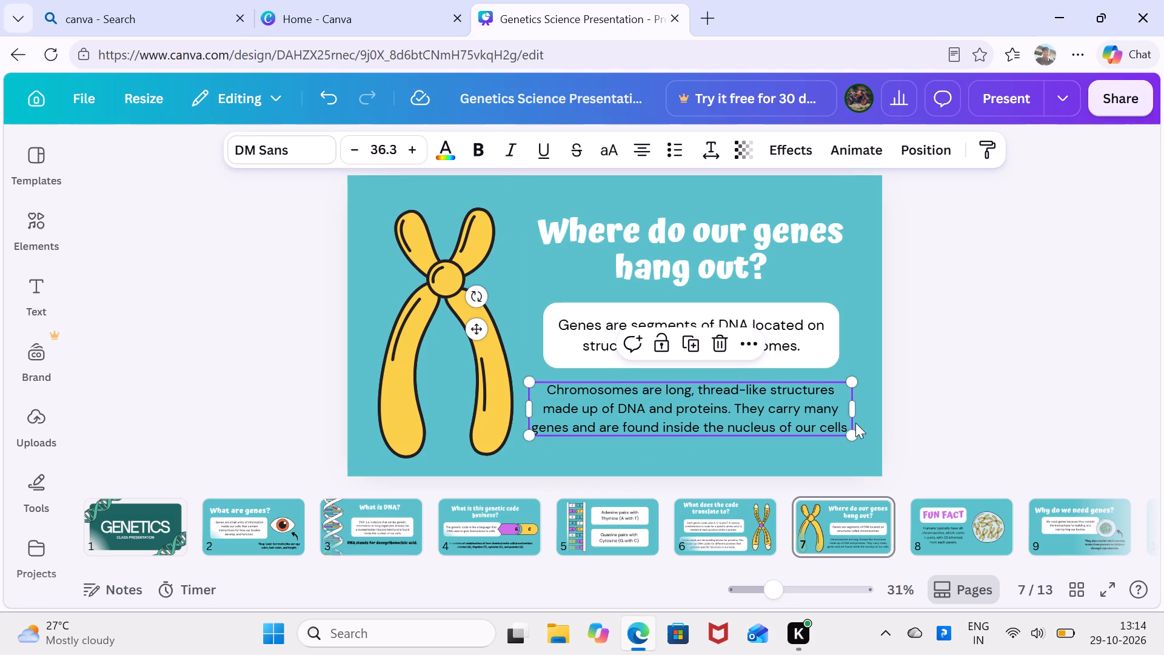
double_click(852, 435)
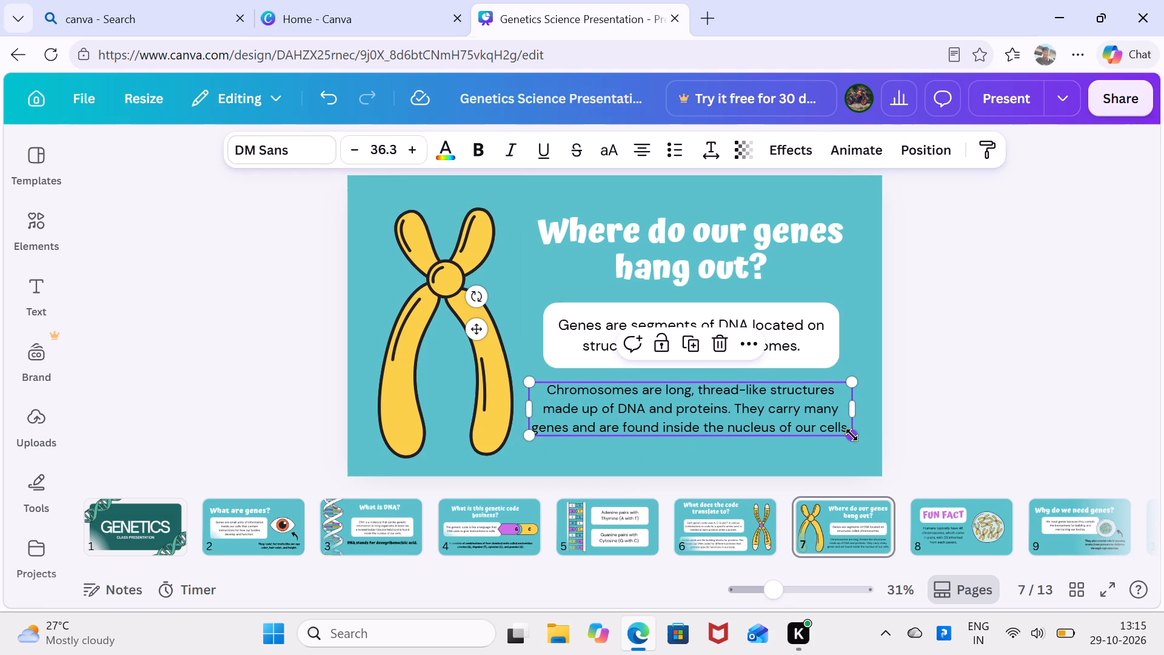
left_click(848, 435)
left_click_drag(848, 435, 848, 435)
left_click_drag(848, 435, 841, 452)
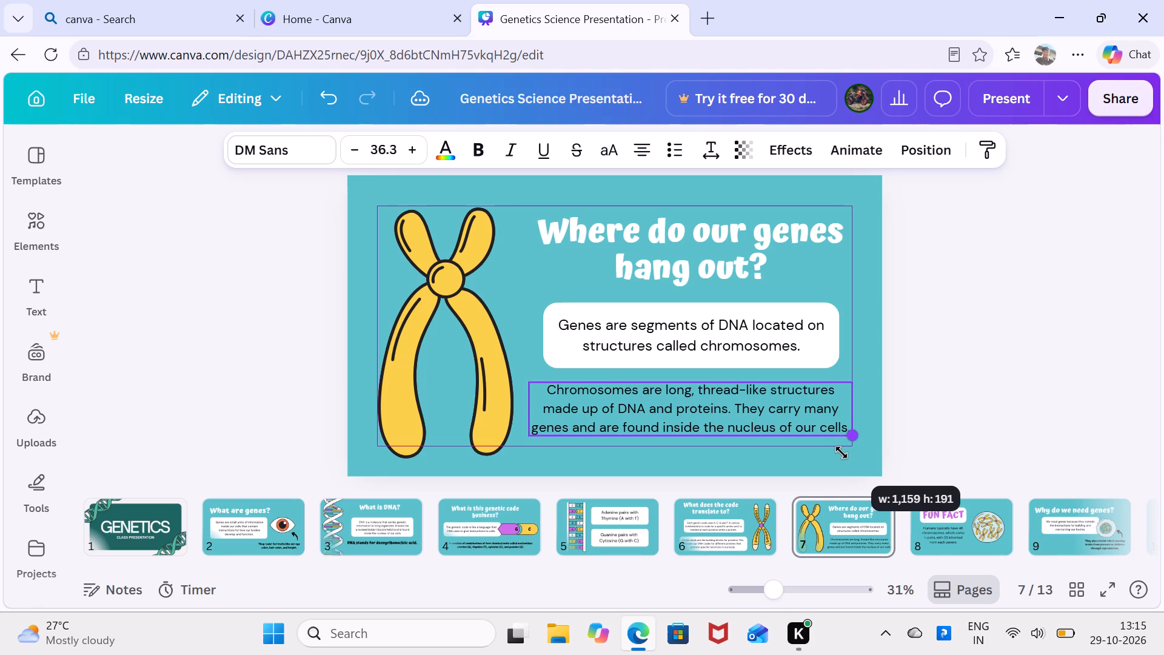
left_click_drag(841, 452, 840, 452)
Shrink the "Genes are segments of DNA" text slightly from its upper left corner to about font size 38.5 and deselect it.
double_click(776, 338)
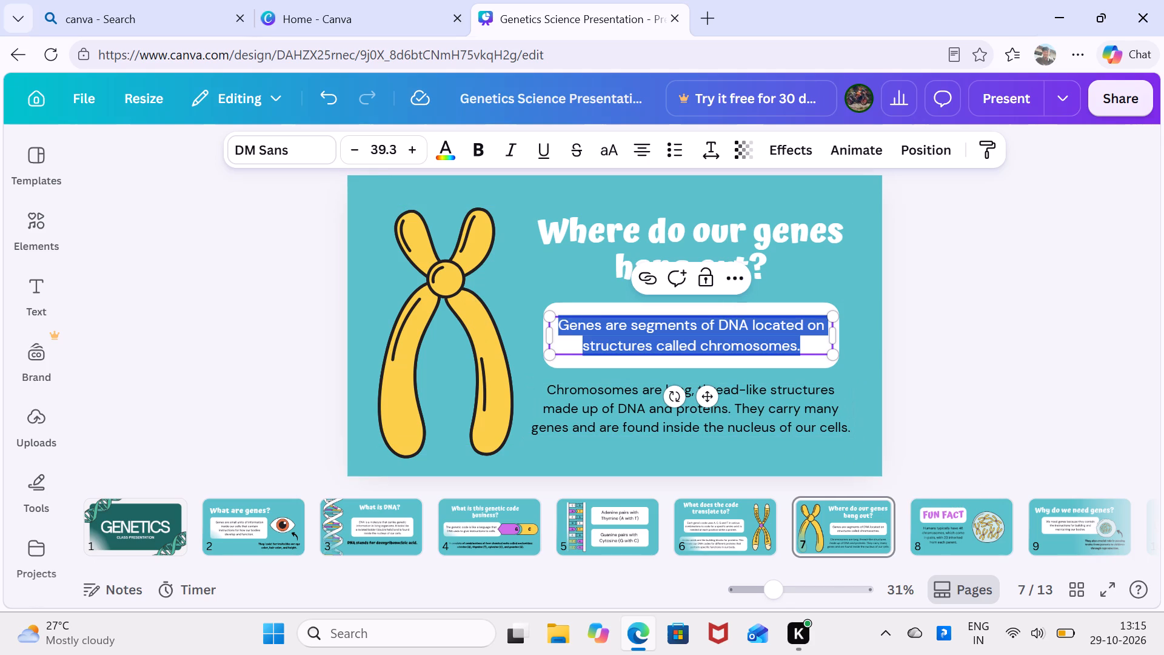
left_click(550, 309)
left_click_drag(550, 309, 557, 298)
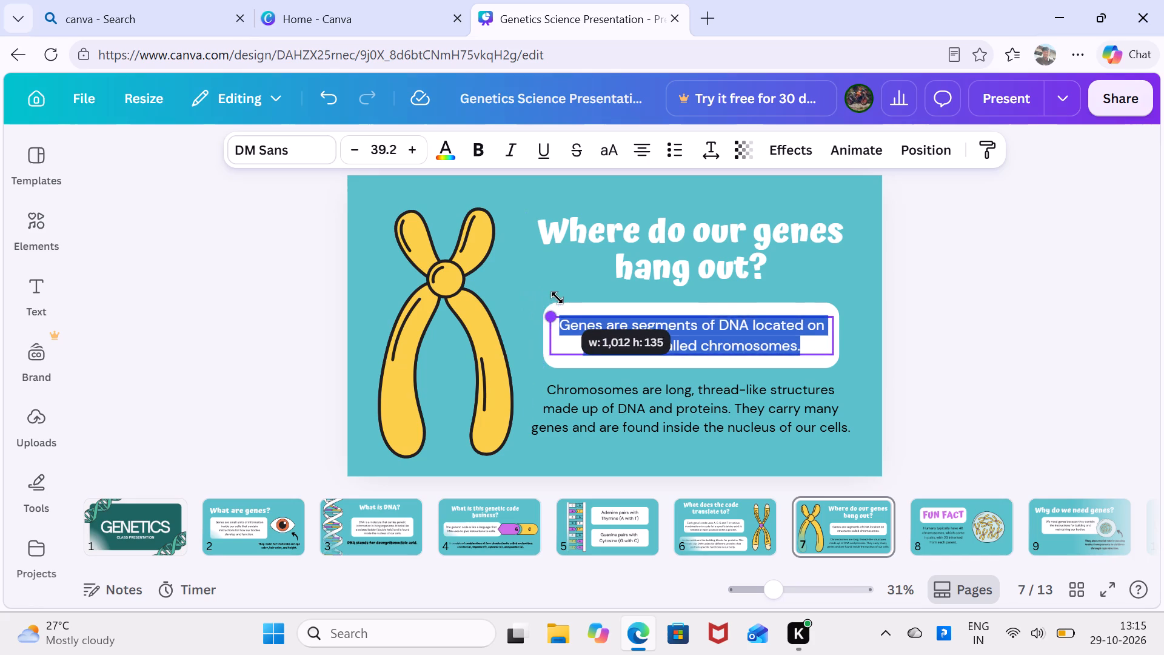
left_click_drag(557, 298, 557, 299)
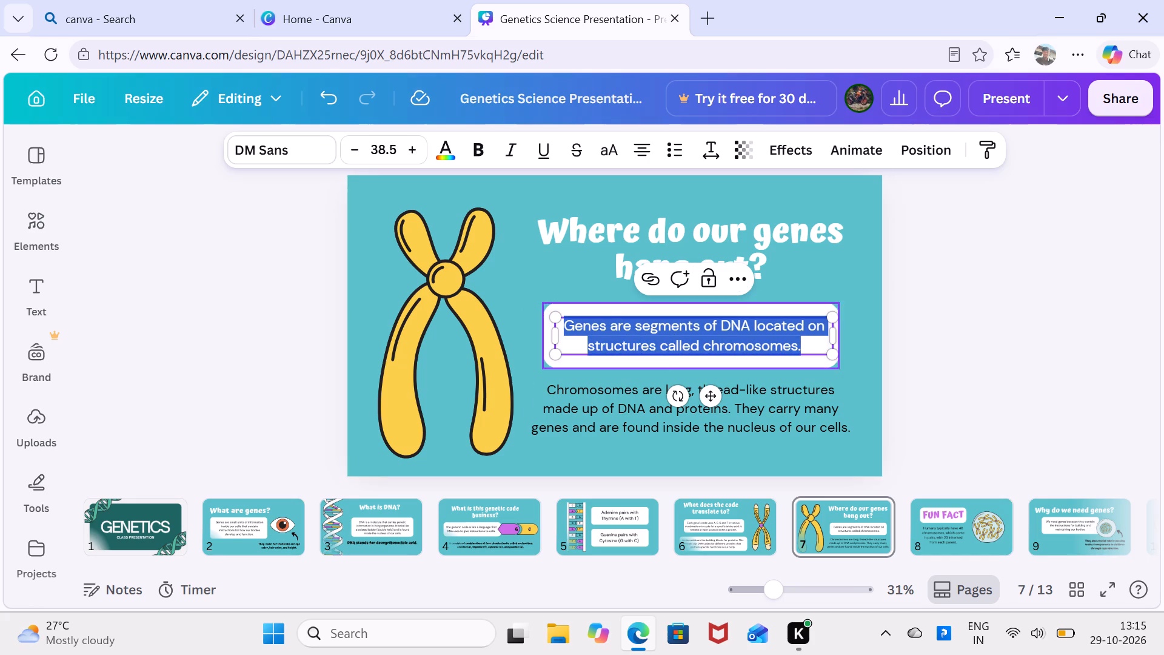
left_click(806, 291)
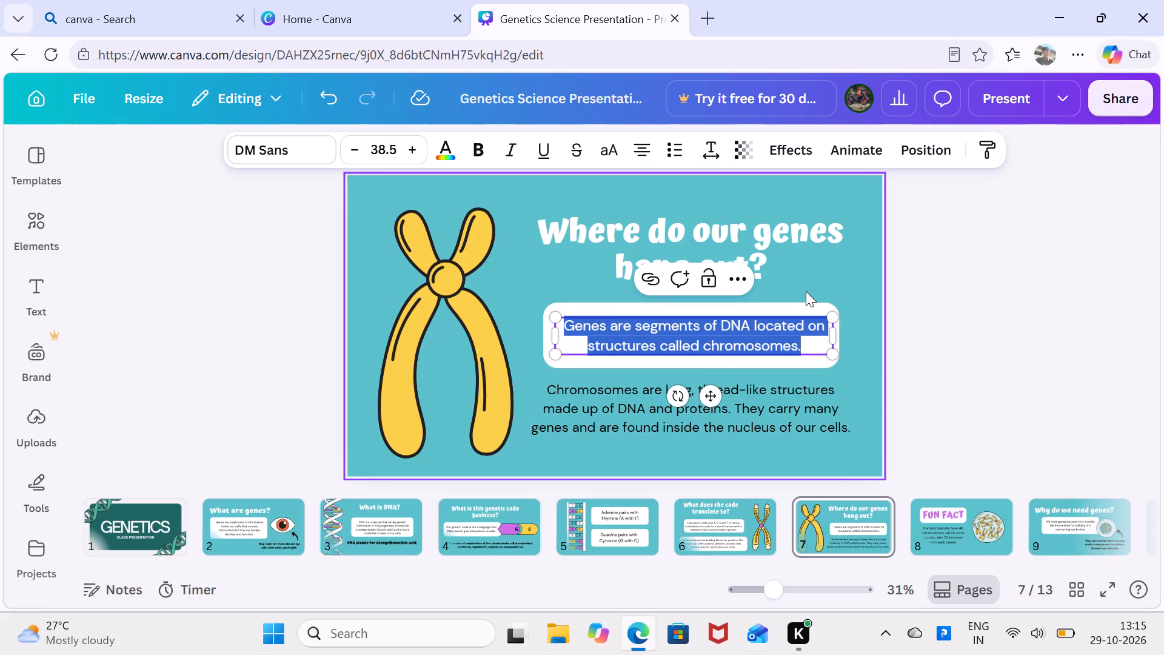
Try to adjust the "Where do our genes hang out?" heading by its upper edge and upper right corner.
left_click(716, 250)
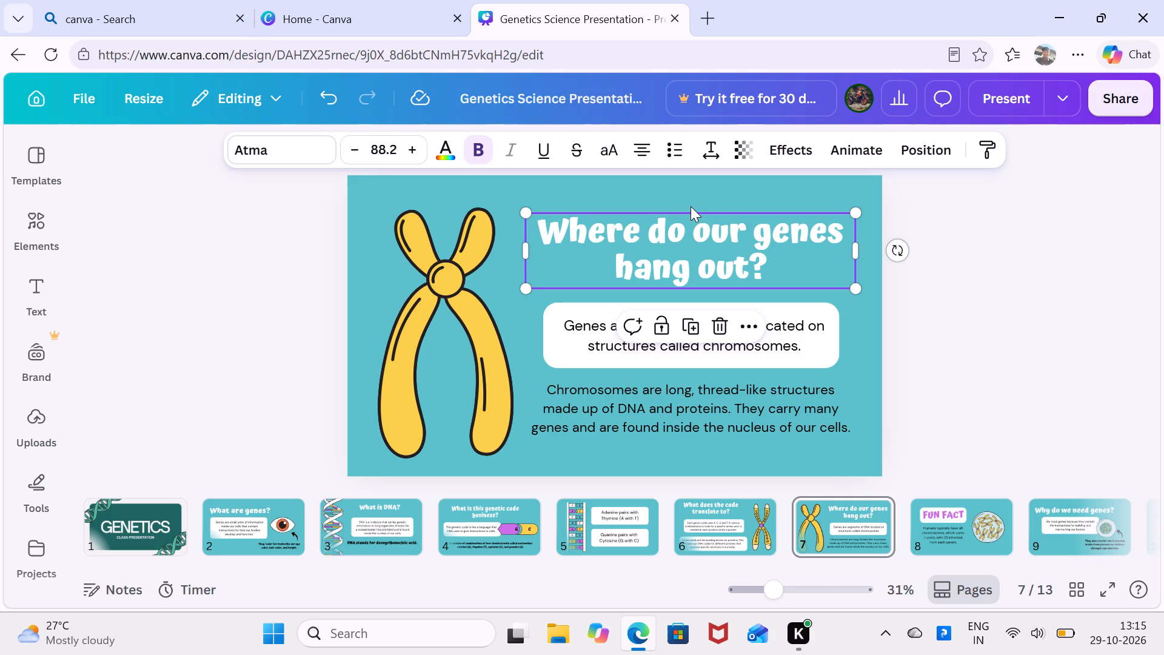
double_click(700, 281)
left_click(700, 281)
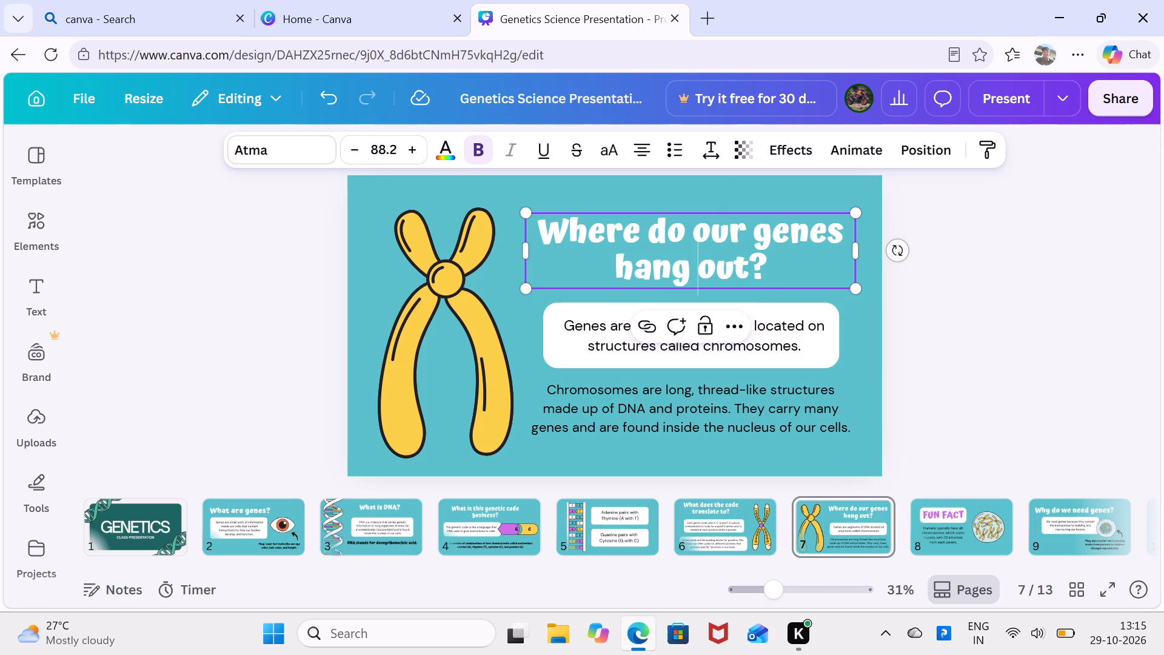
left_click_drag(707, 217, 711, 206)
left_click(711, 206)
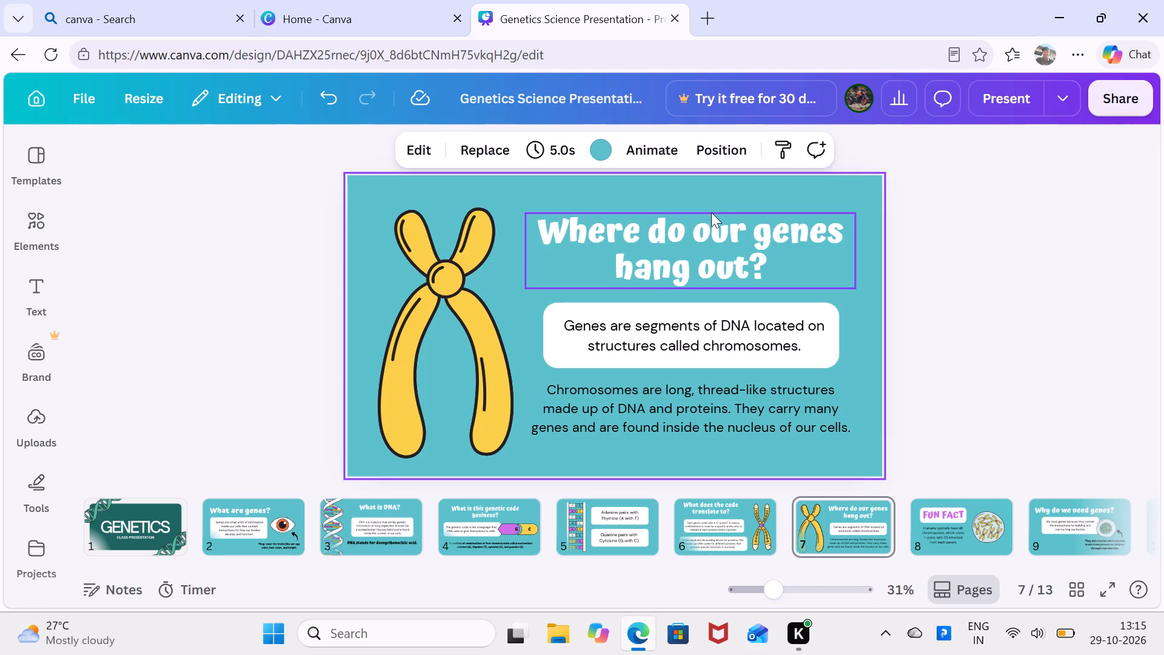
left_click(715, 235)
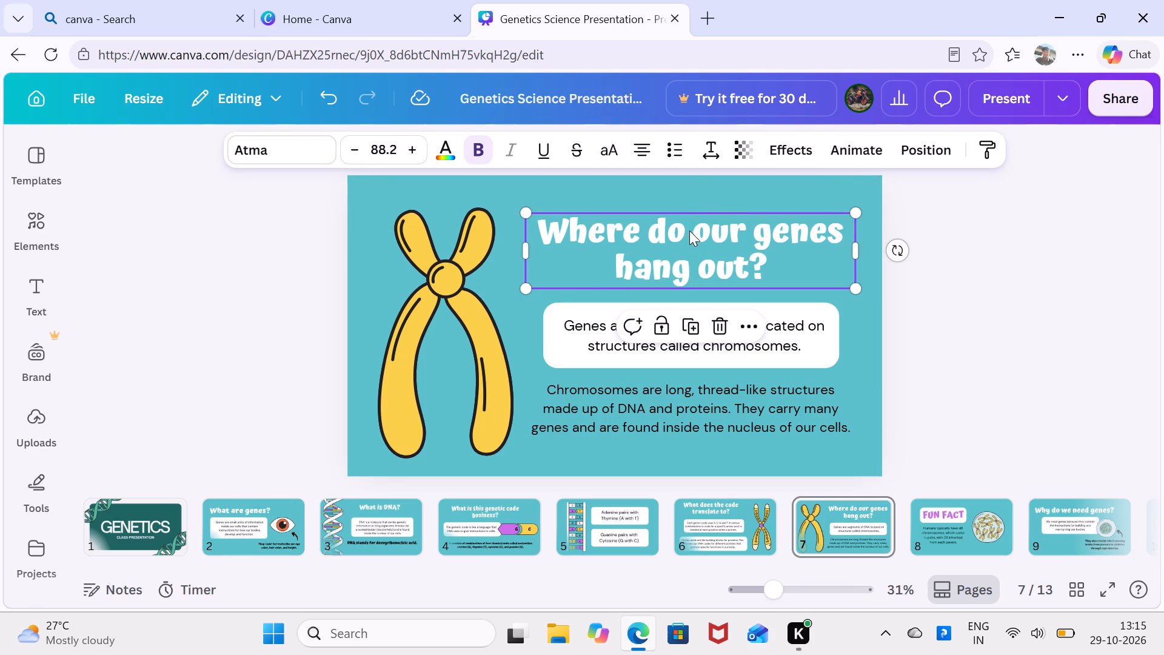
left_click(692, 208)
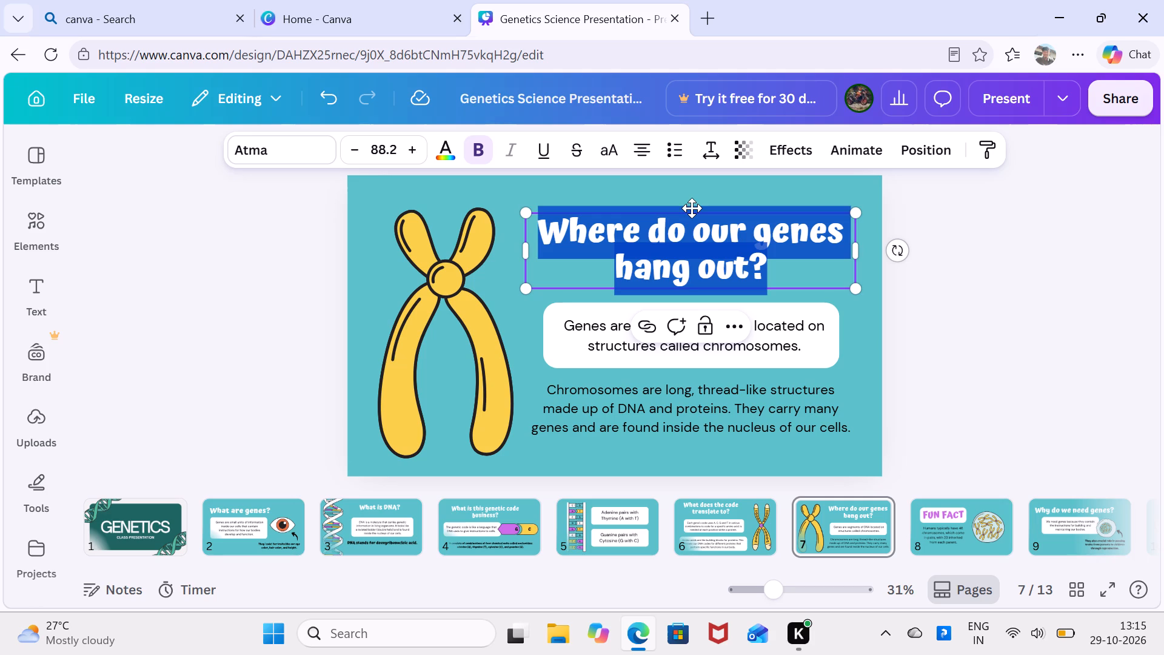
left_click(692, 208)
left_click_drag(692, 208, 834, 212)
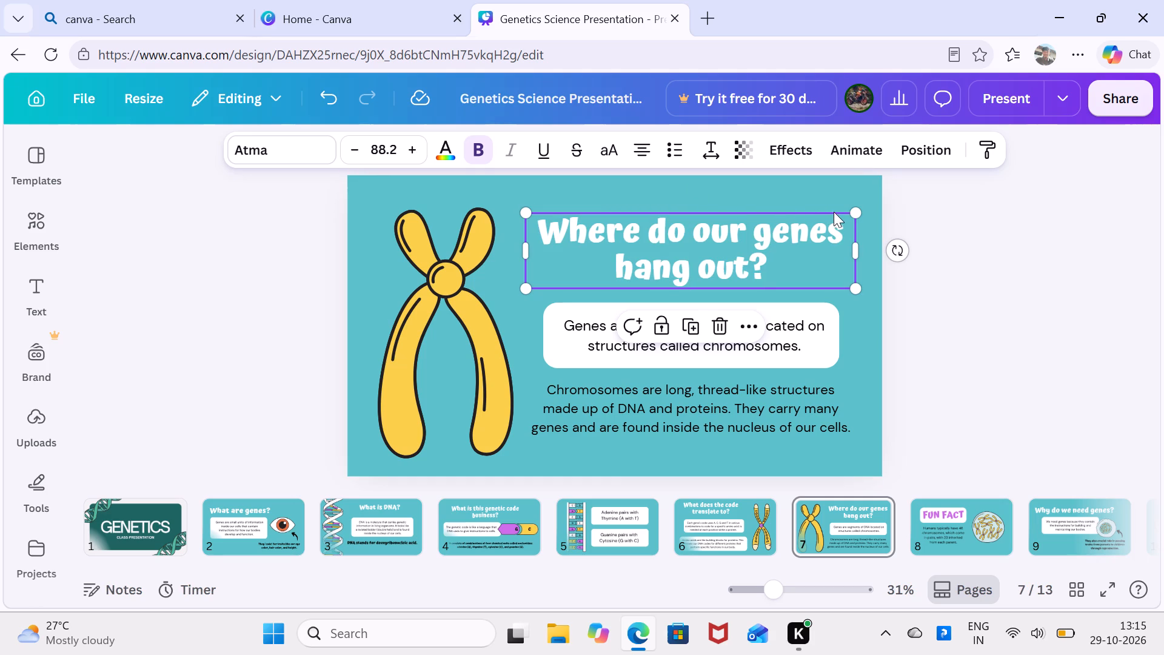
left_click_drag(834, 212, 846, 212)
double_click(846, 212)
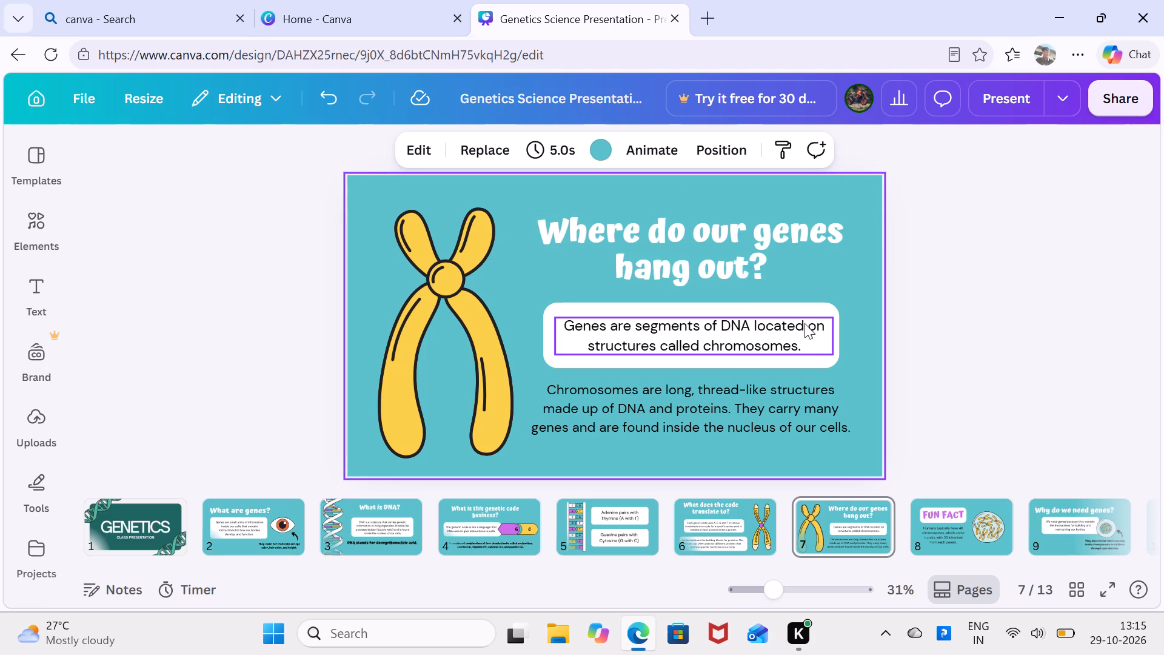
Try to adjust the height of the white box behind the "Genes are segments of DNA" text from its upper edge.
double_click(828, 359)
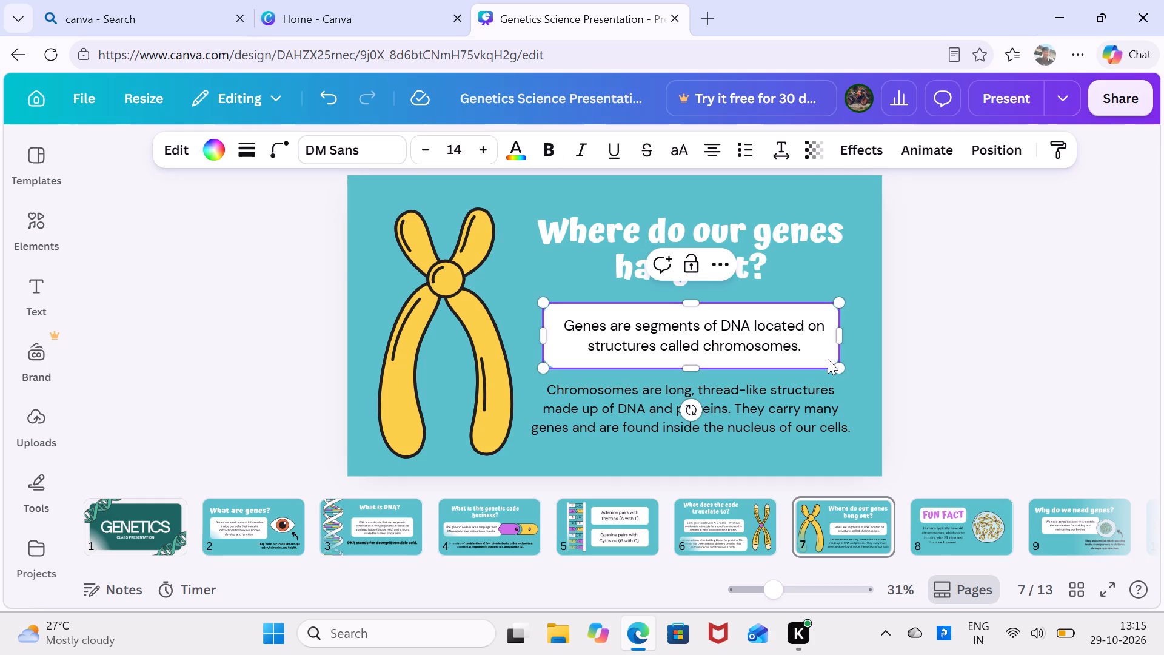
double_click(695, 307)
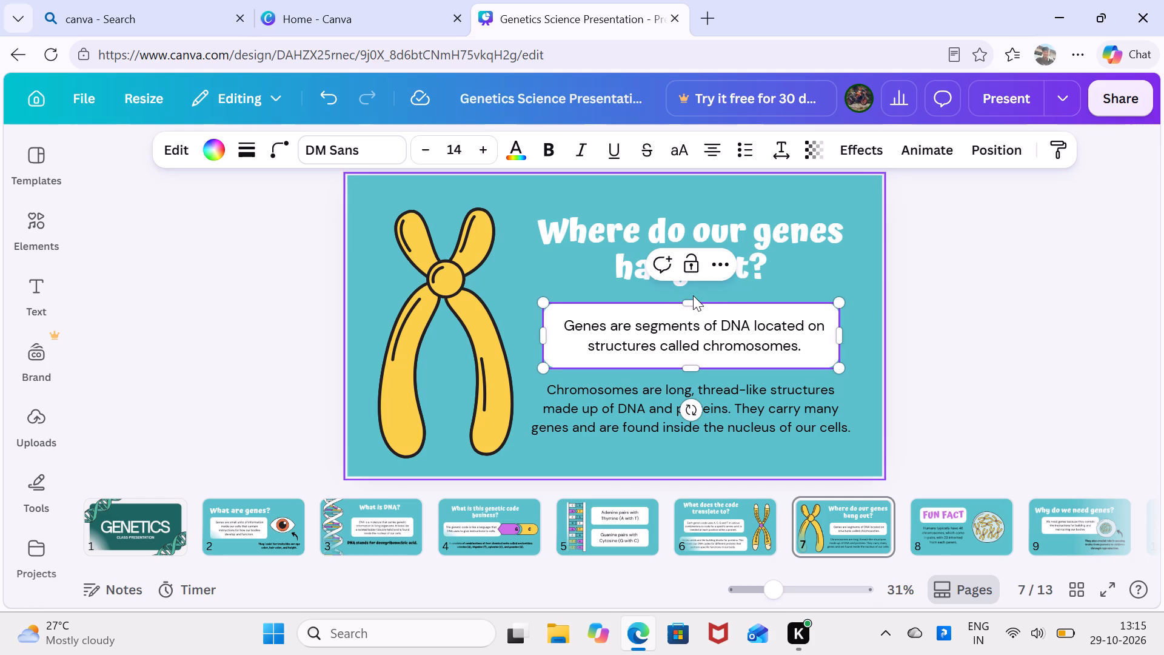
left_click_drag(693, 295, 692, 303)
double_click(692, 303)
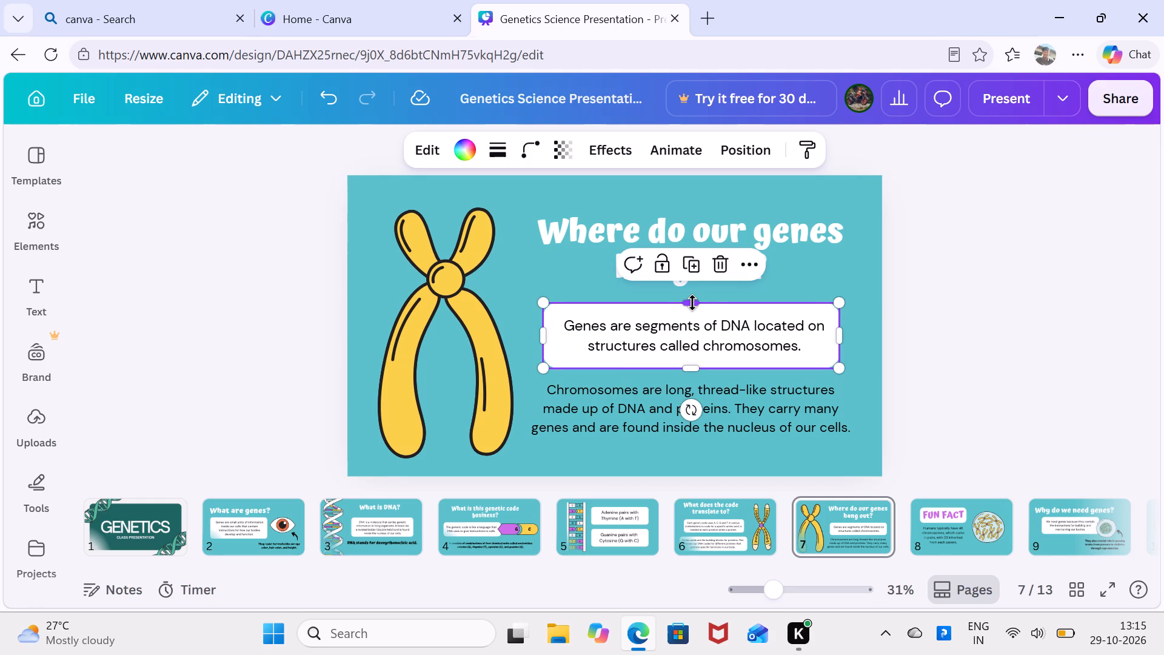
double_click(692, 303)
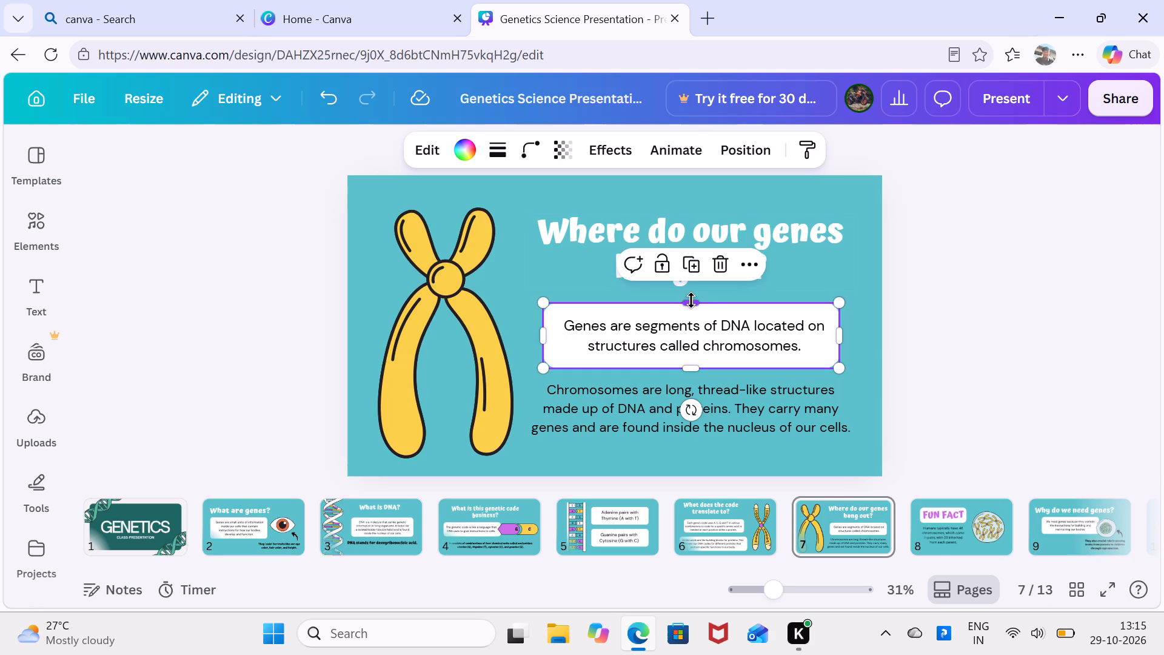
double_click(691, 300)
Narrow the white box from its right and left sides to match the width of the "Genes are segments of DNA" text, and deselect it.
double_click(840, 335)
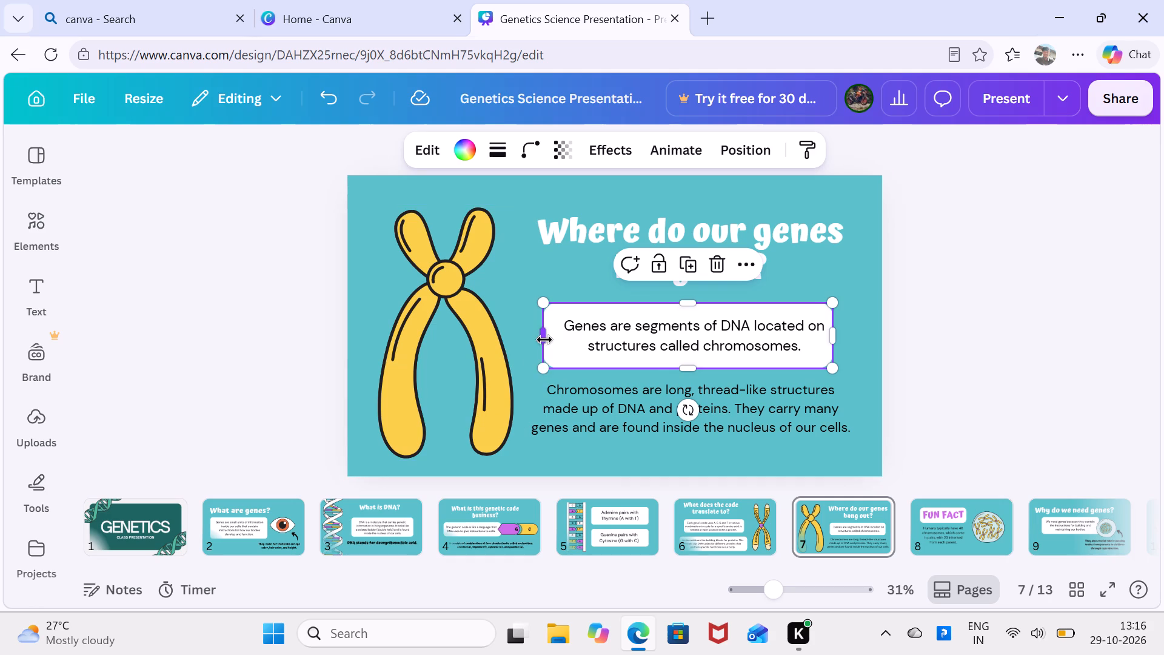
double_click(544, 340)
double_click(541, 338)
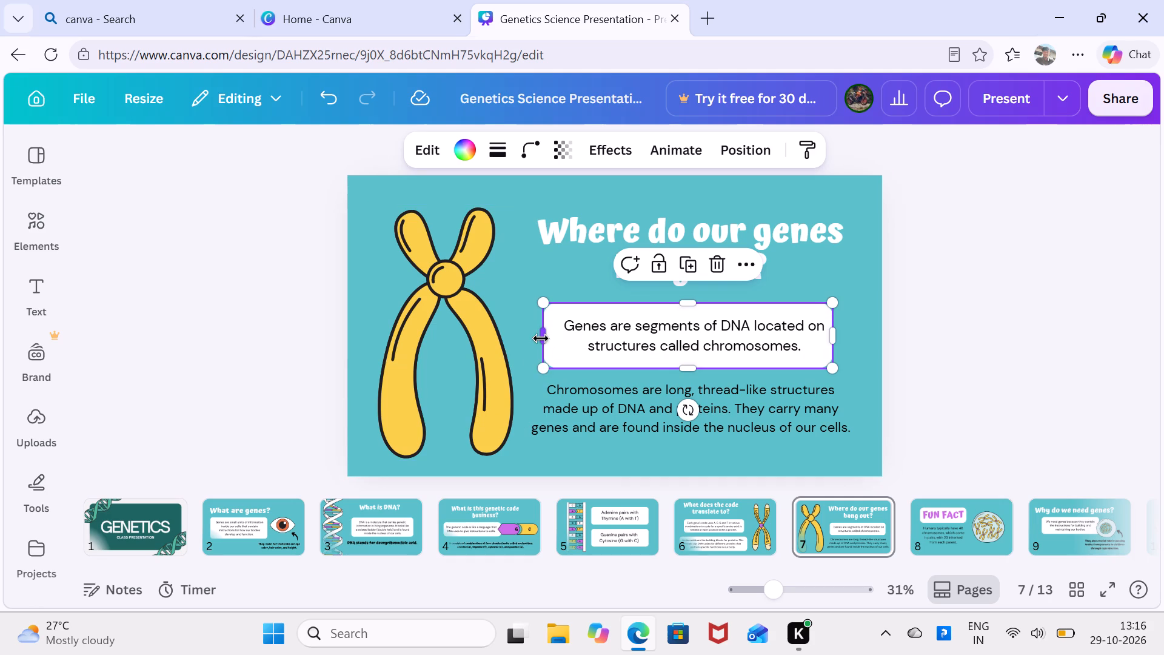
double_click(541, 335)
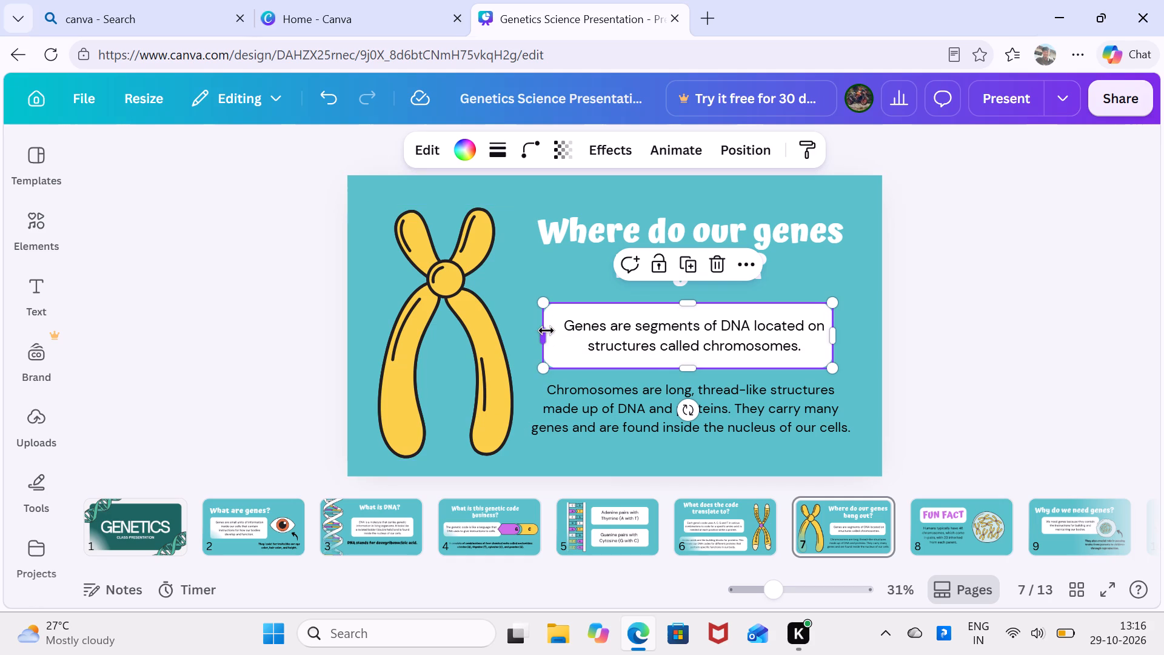
double_click(546, 331)
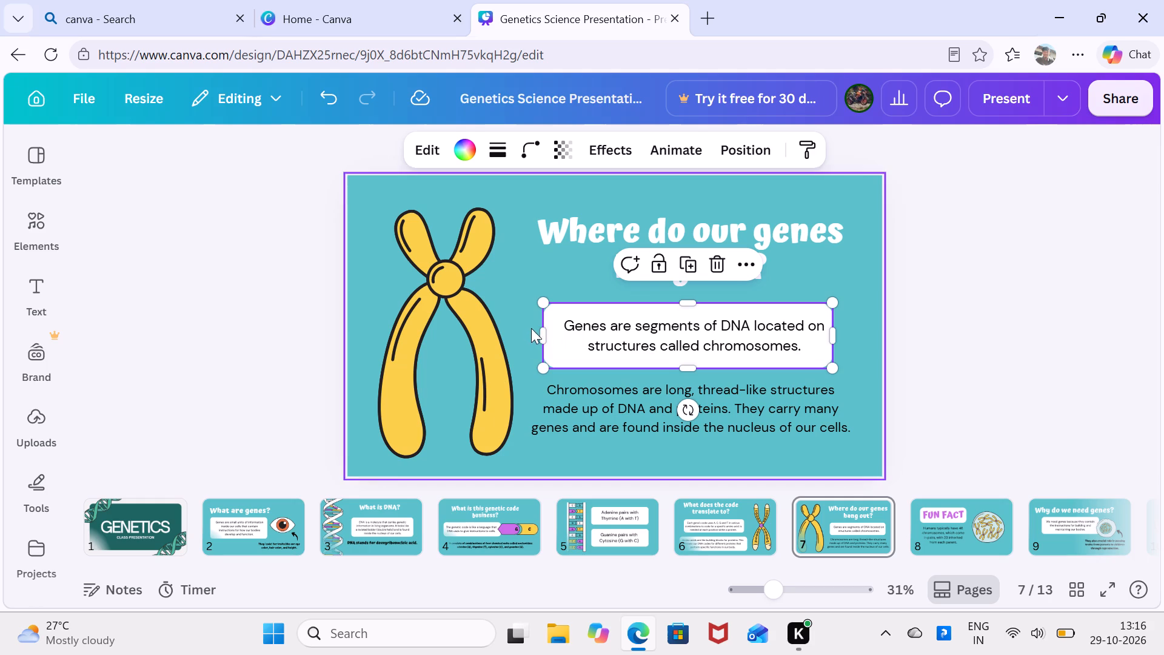
left_click(541, 327)
left_click_drag(541, 327, 538, 324)
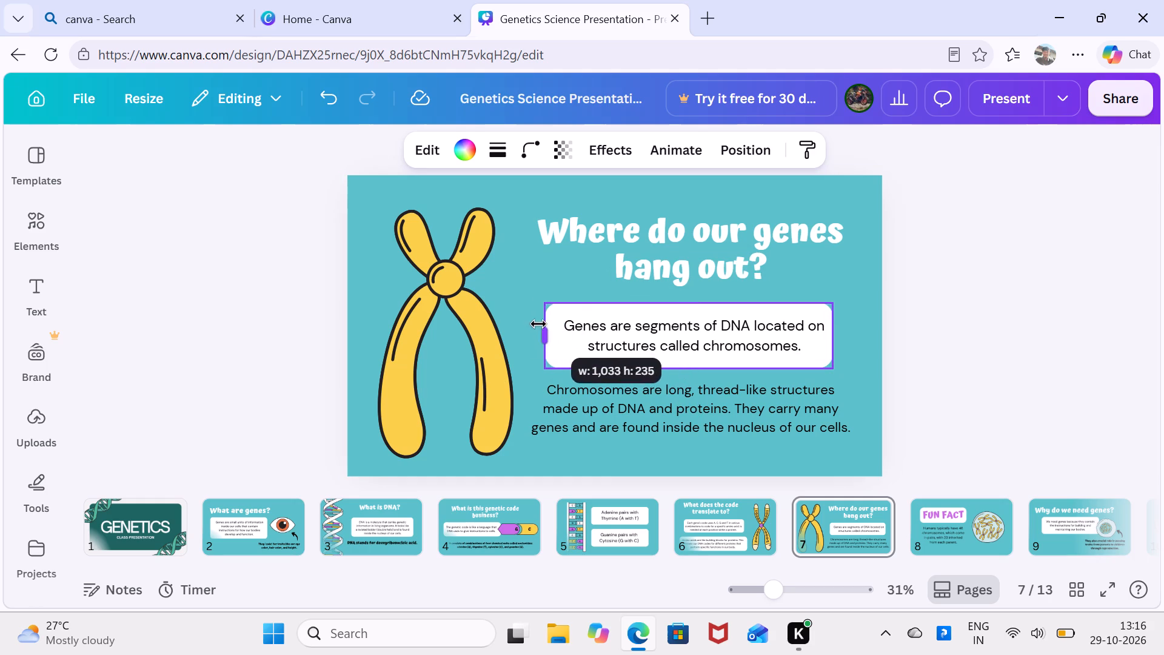
left_click_drag(538, 324, 547, 326)
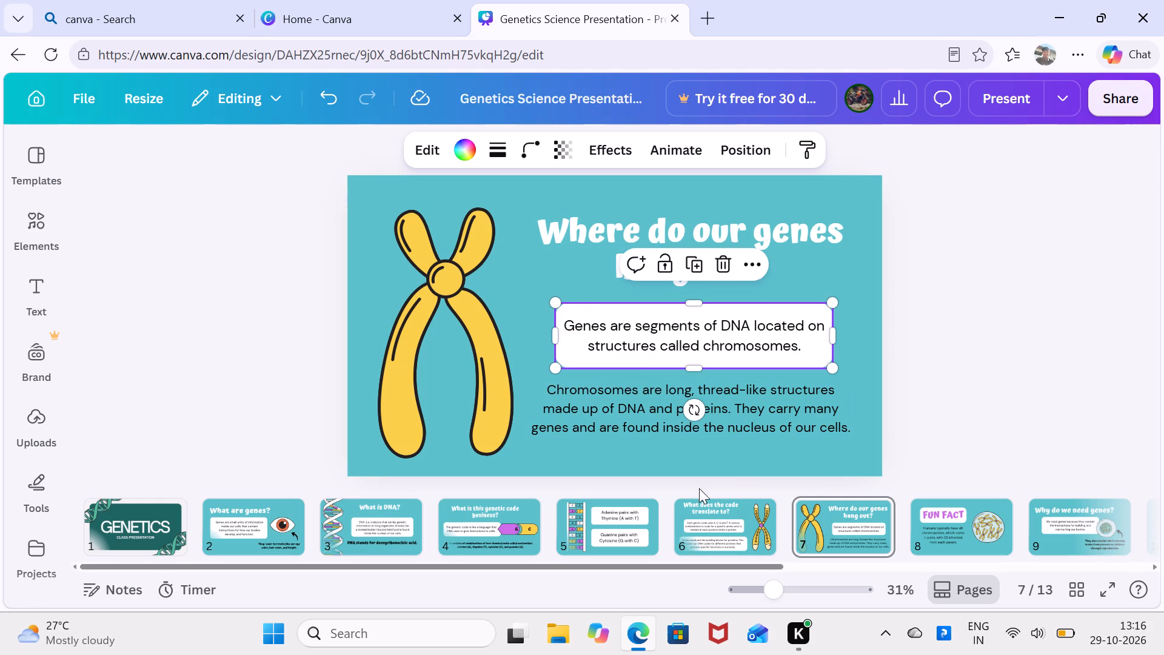
left_click(797, 445)
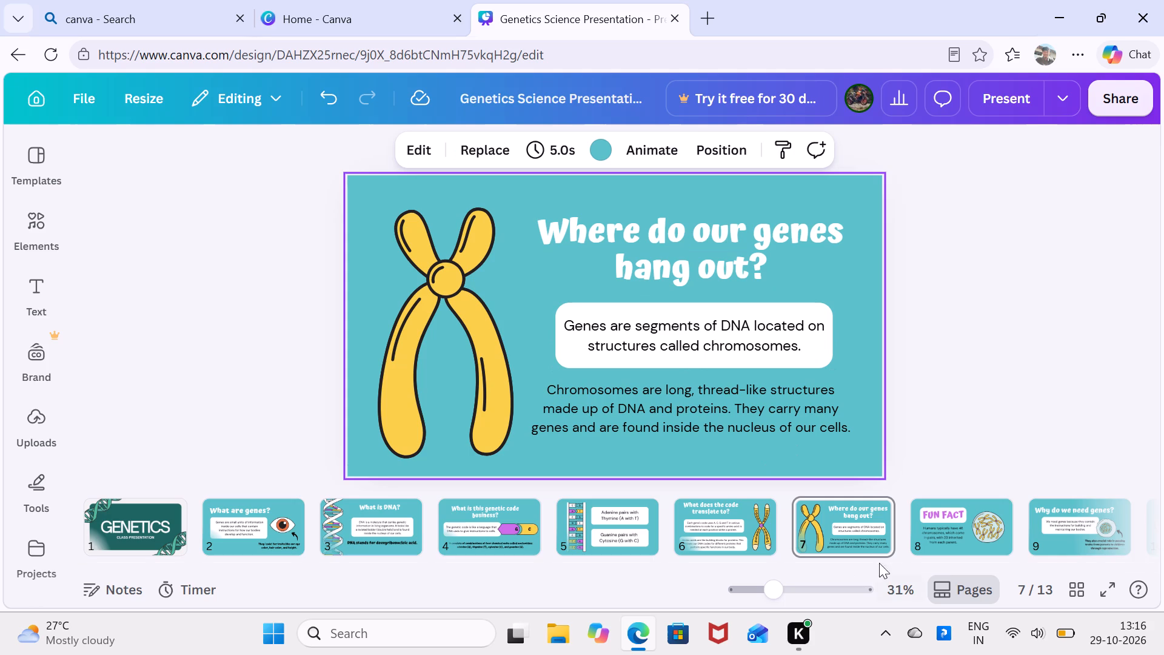
On page 8, shrink the "FUN FACT" heading from its lower right corner to about font size 123 and deselect it.
scroll(864, 539, "left", 3)
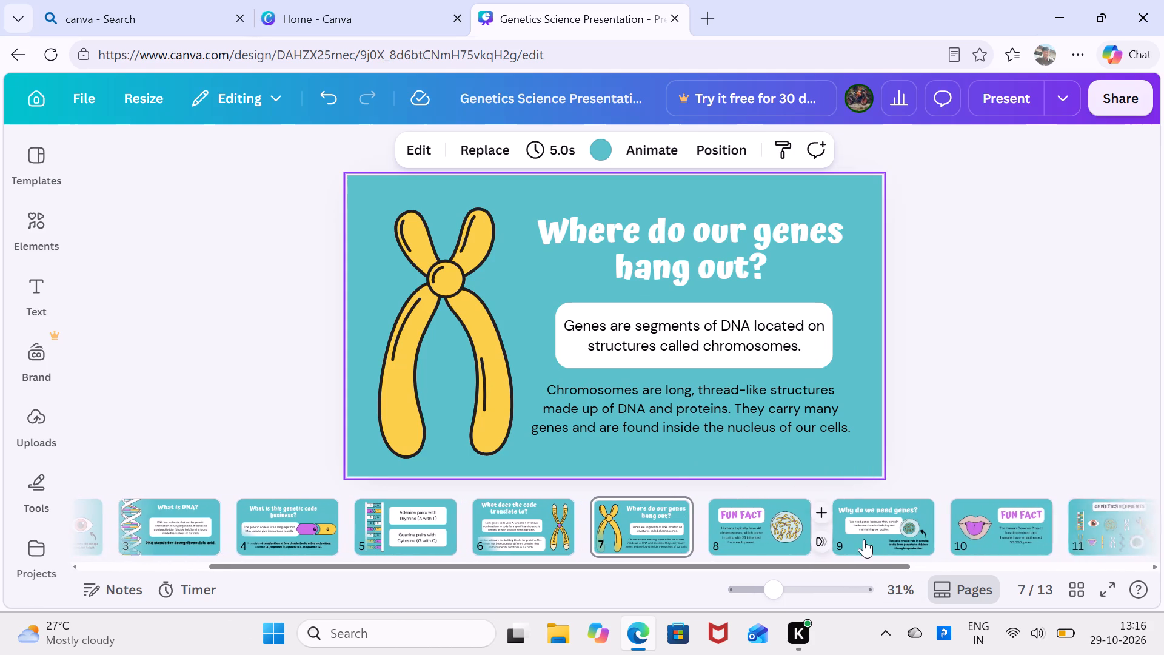
left_click(772, 541)
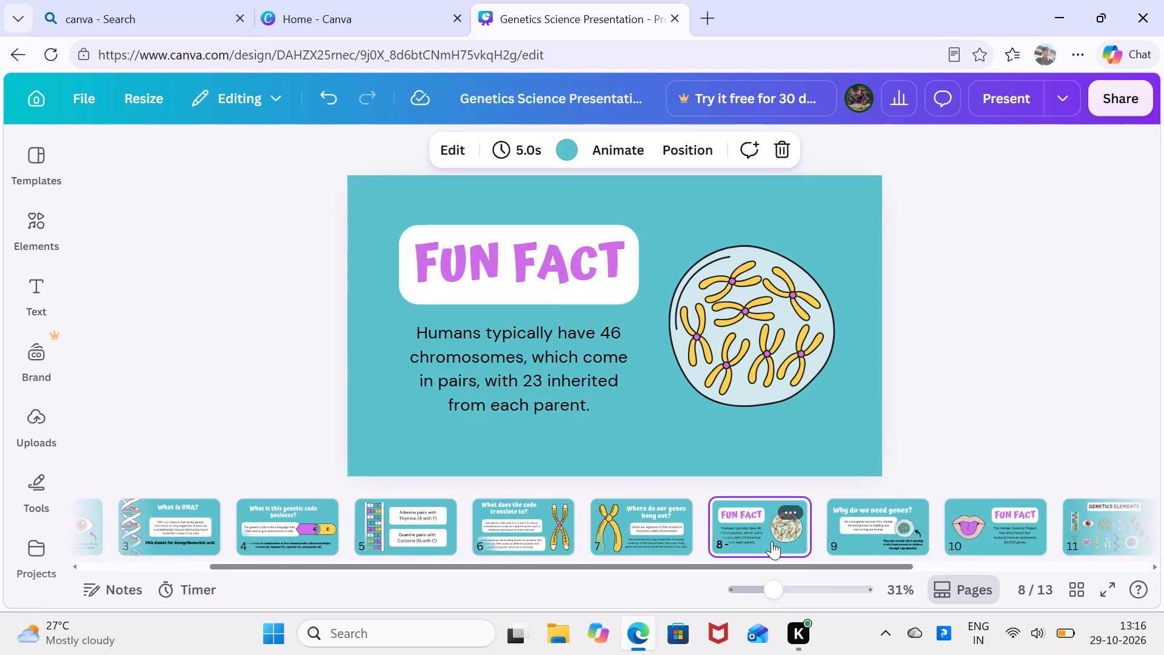
left_click(492, 260)
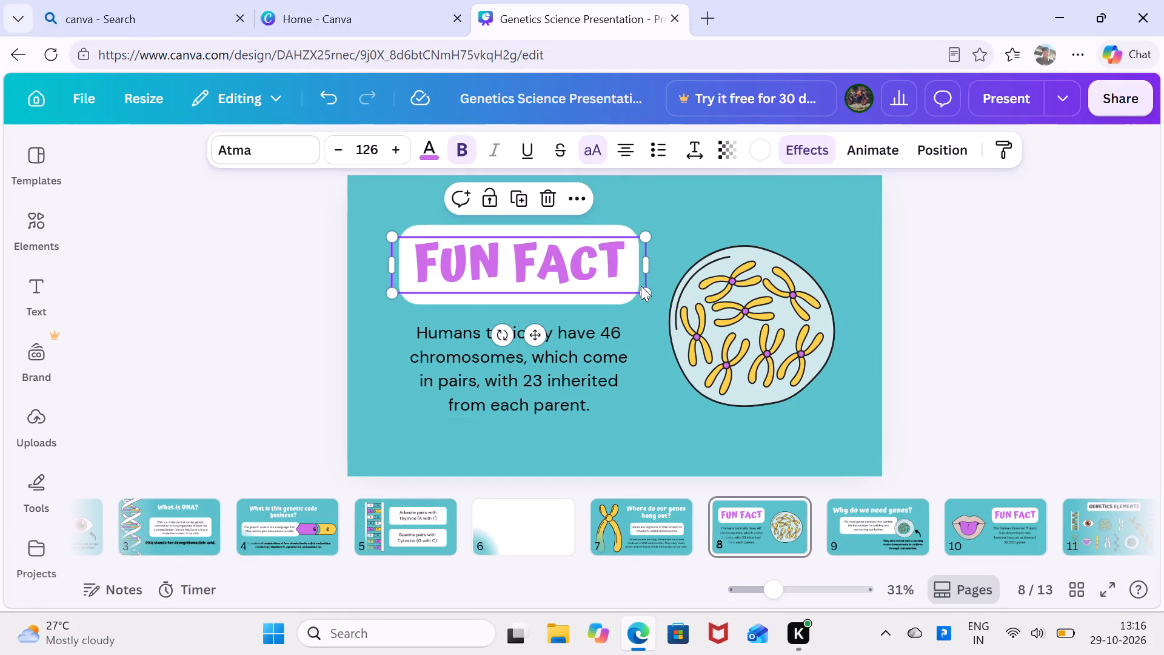
double_click(645, 292)
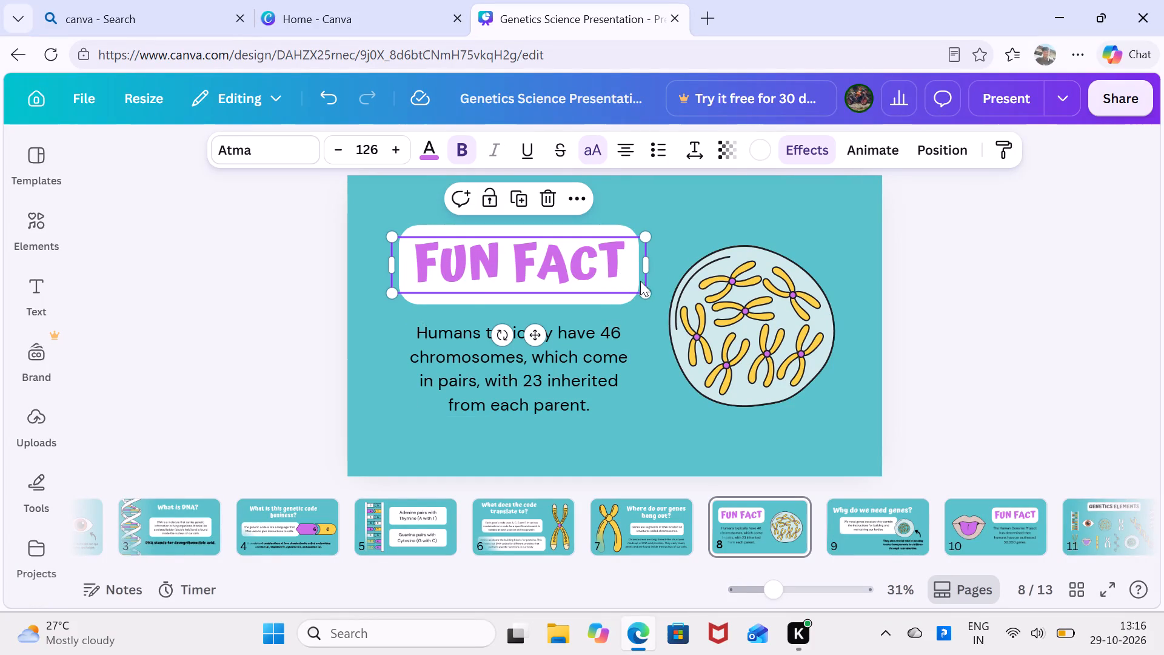
left_click(645, 292)
left_click_drag(645, 292, 612, 287)
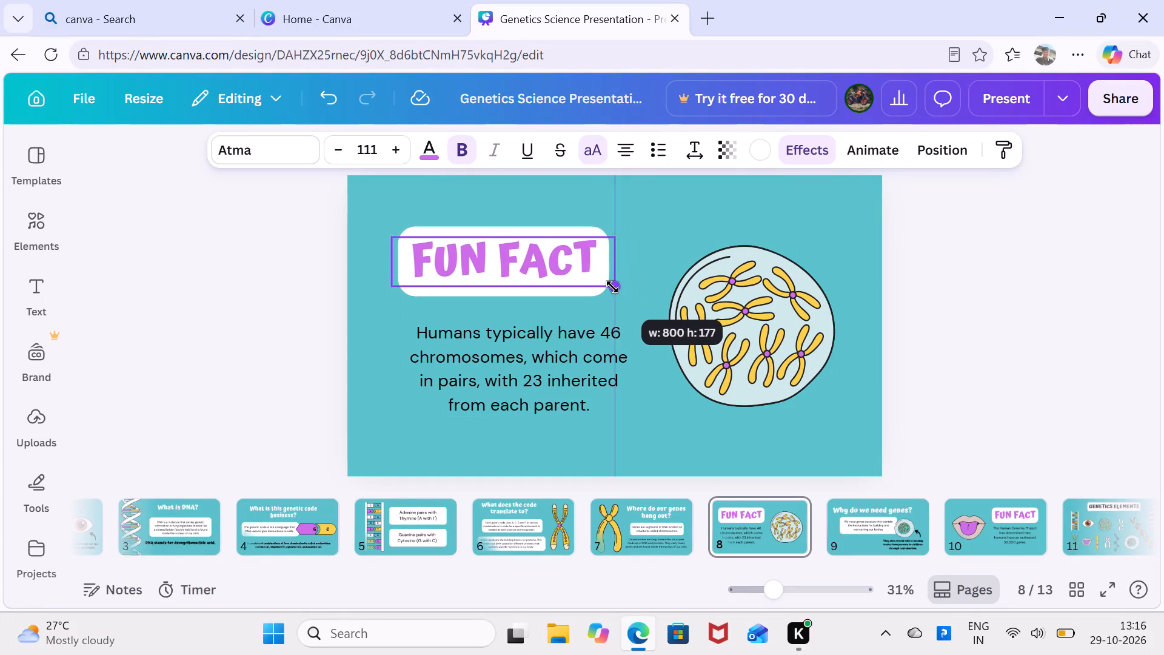
left_click_drag(612, 287, 640, 284)
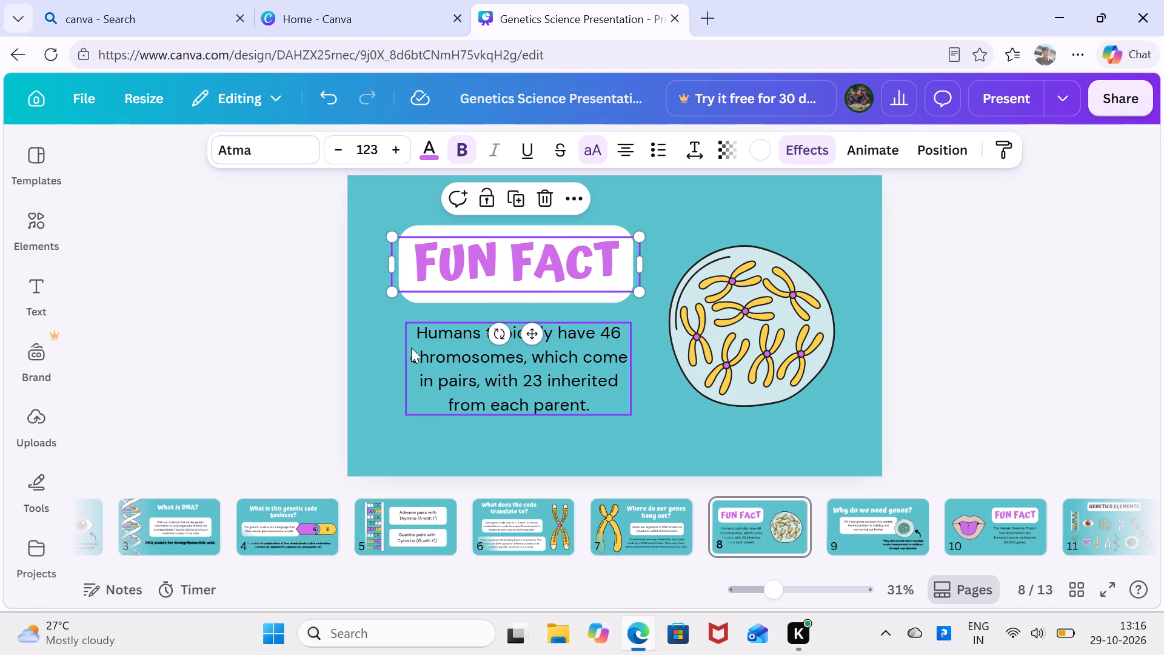
left_click(370, 355)
Resize the chromosome circle graphic on page 8 from its corners so it ends slightly larger and lower beside the text.
left_click(740, 327)
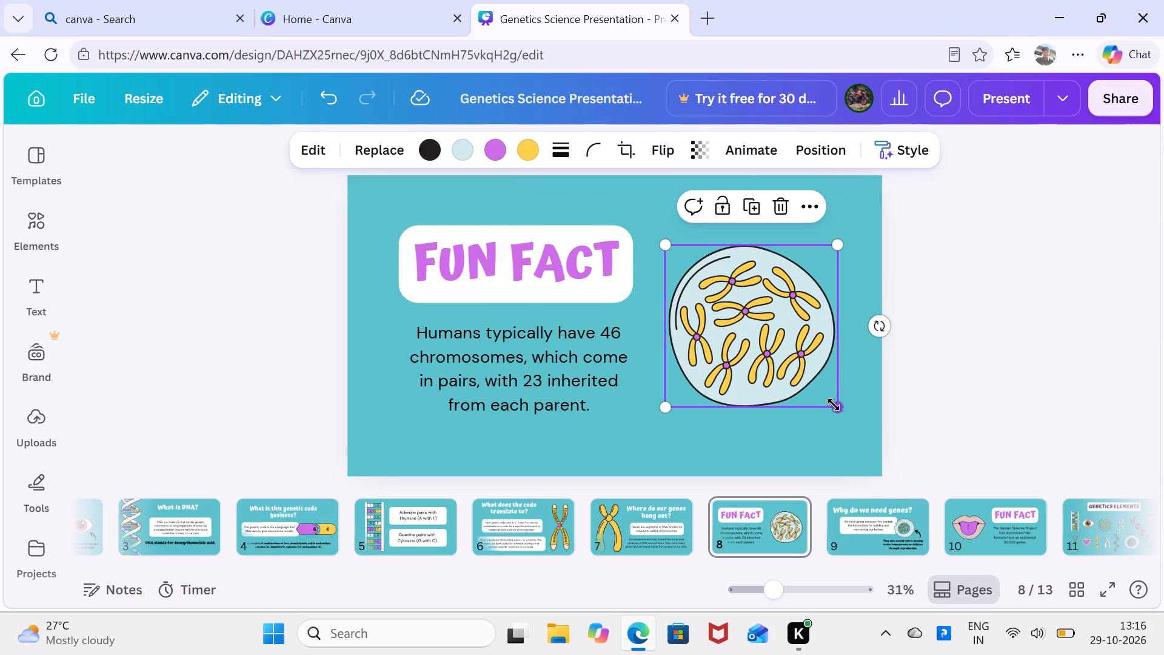
double_click(835, 405)
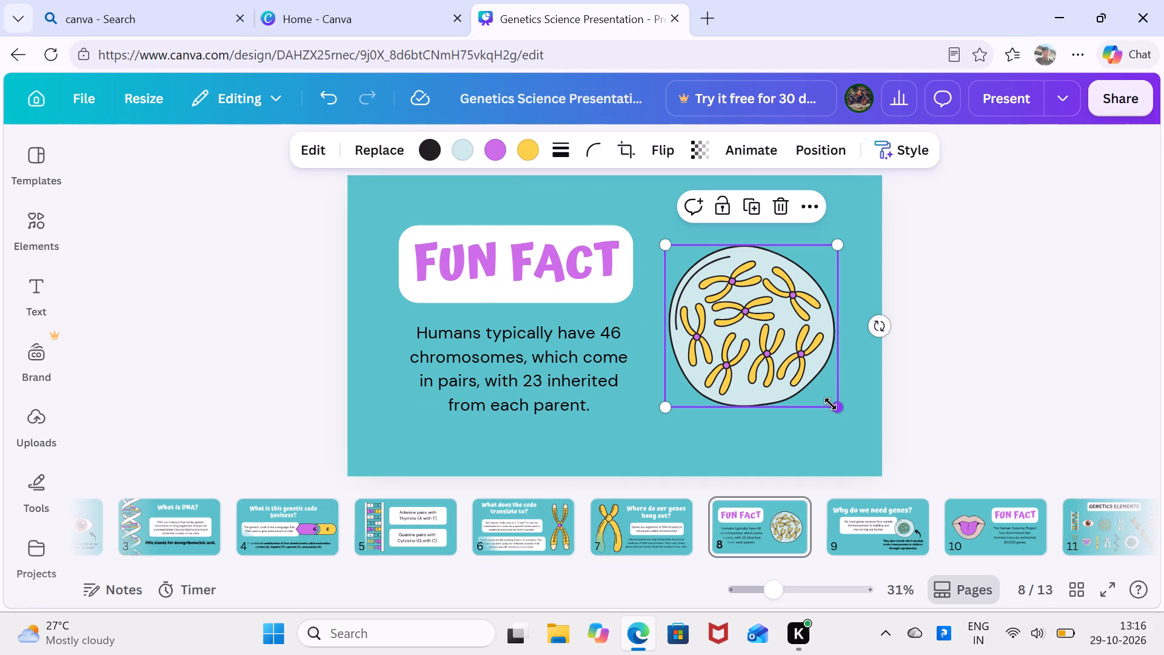
left_click(840, 406)
left_click_drag(840, 406, 856, 422)
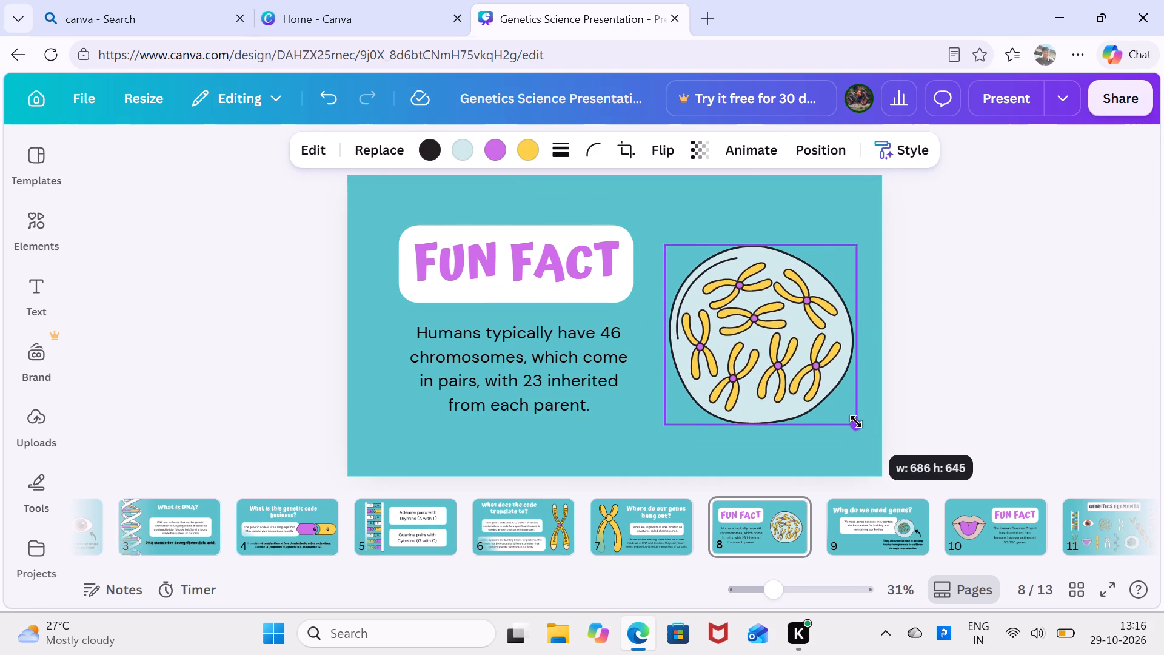
left_click_drag(856, 422, 849, 411)
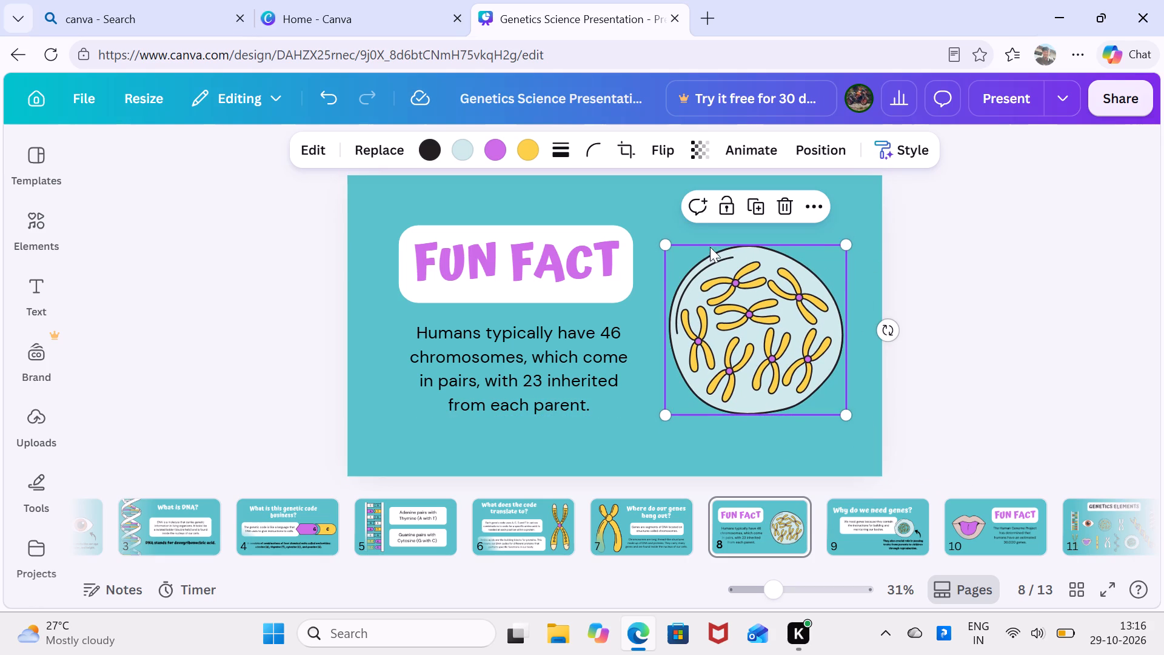
left_click(665, 238)
left_click_drag(665, 238, 687, 247)
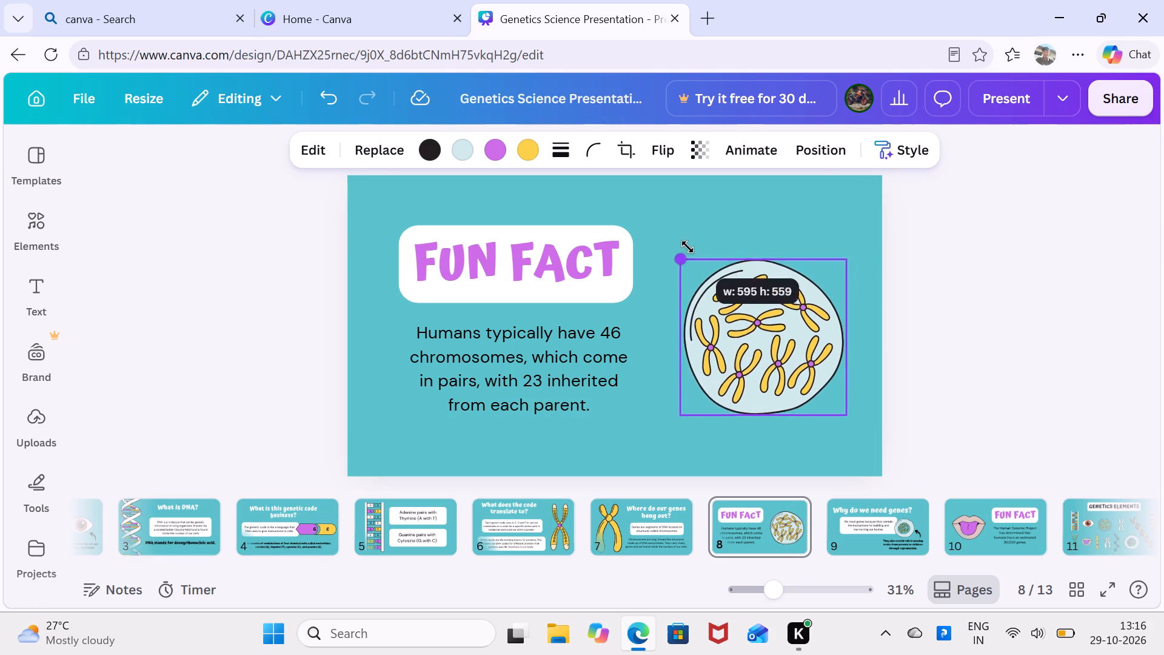
left_click_drag(687, 247, 687, 250)
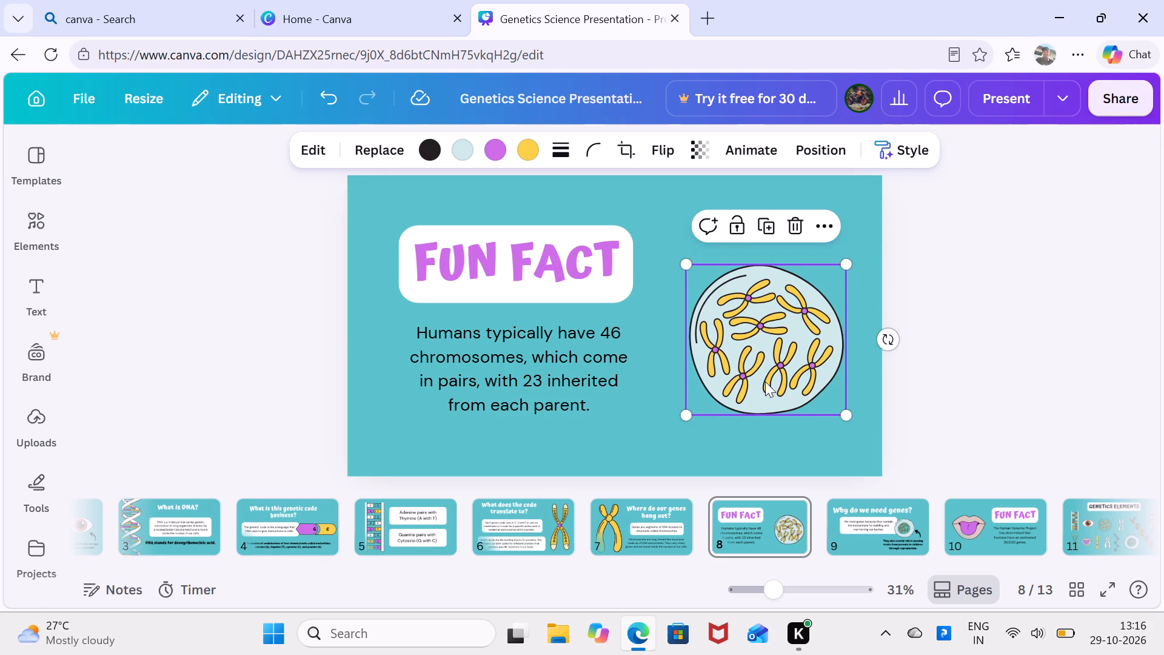
left_click_drag(688, 422, 686, 412)
left_click(686, 412)
left_click_drag(686, 412, 654, 425)
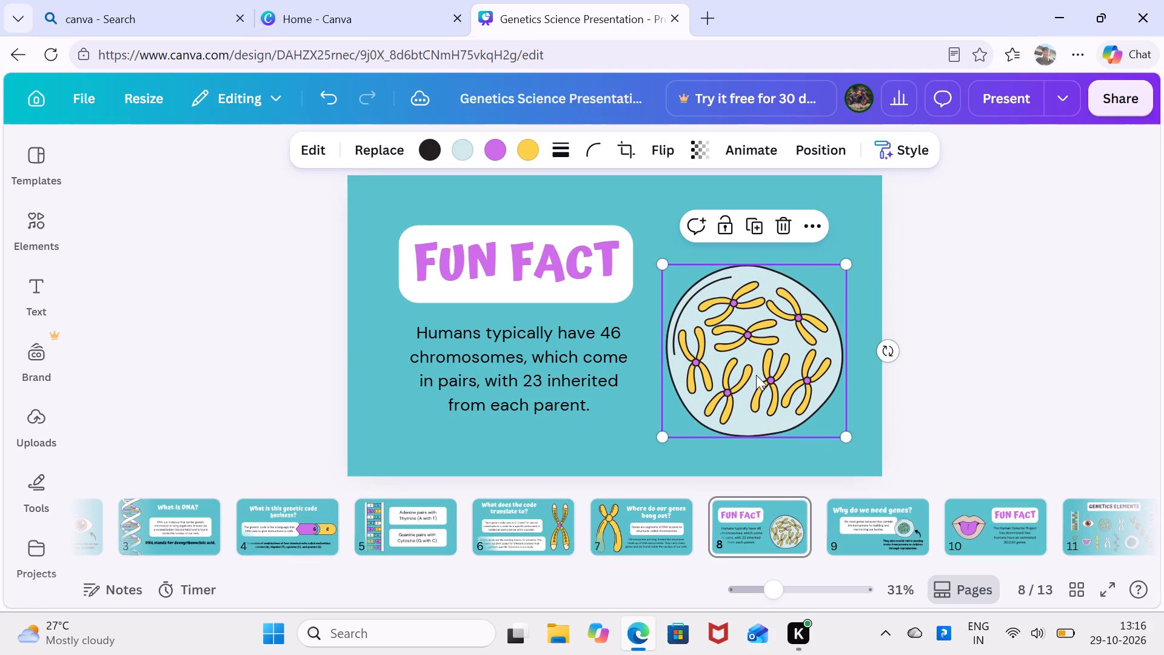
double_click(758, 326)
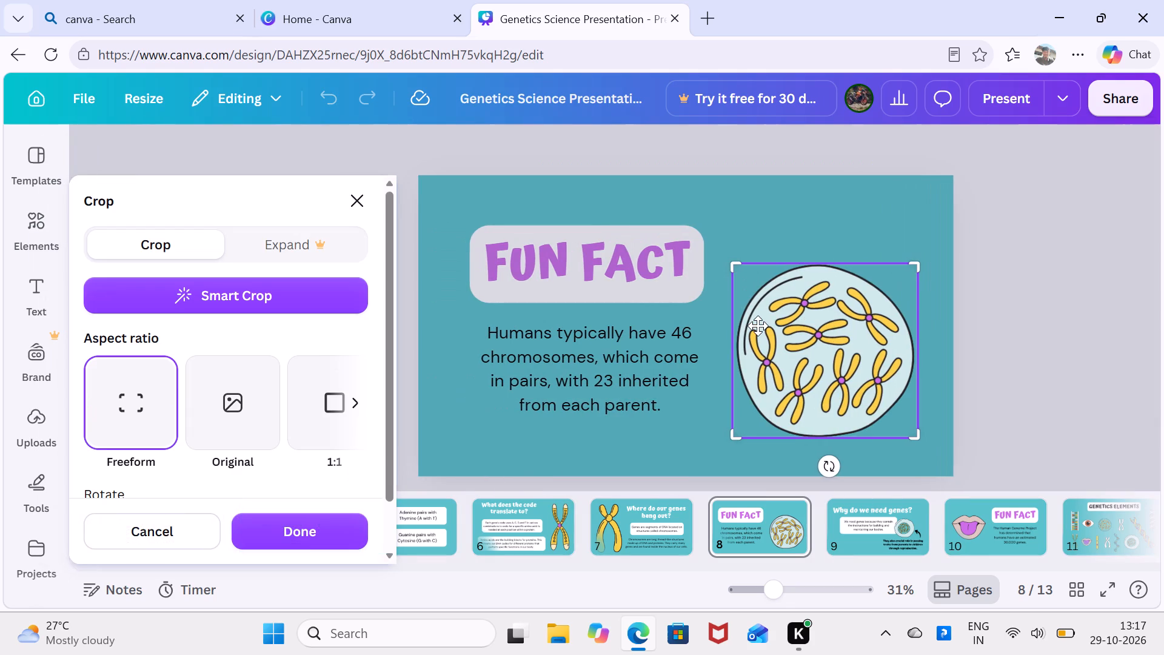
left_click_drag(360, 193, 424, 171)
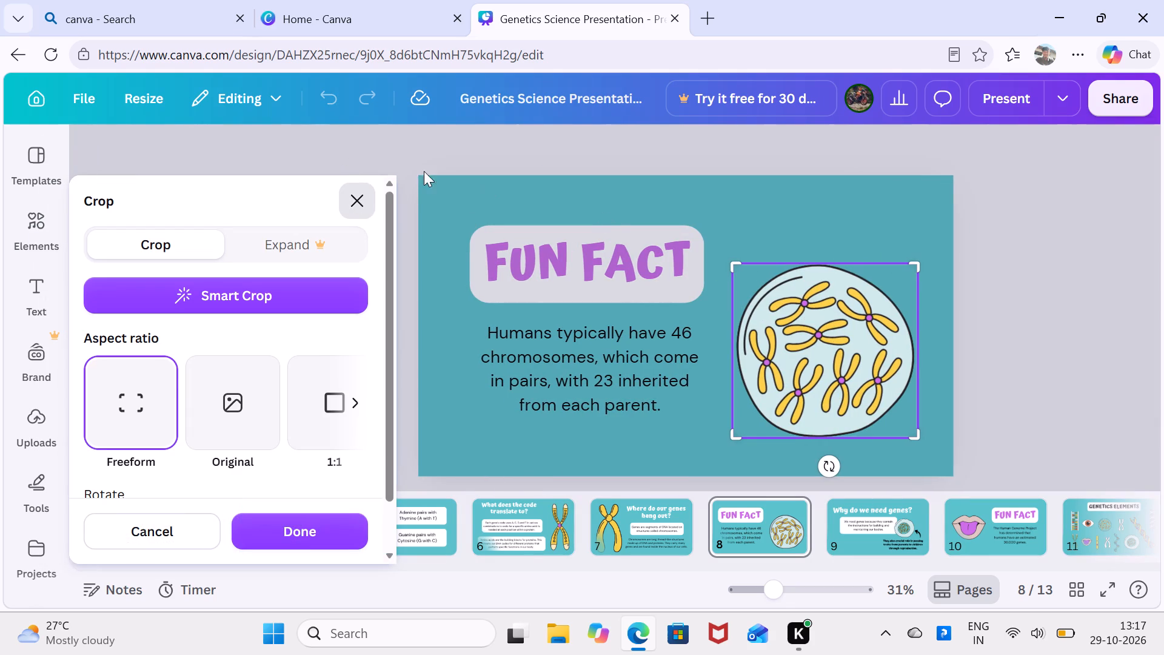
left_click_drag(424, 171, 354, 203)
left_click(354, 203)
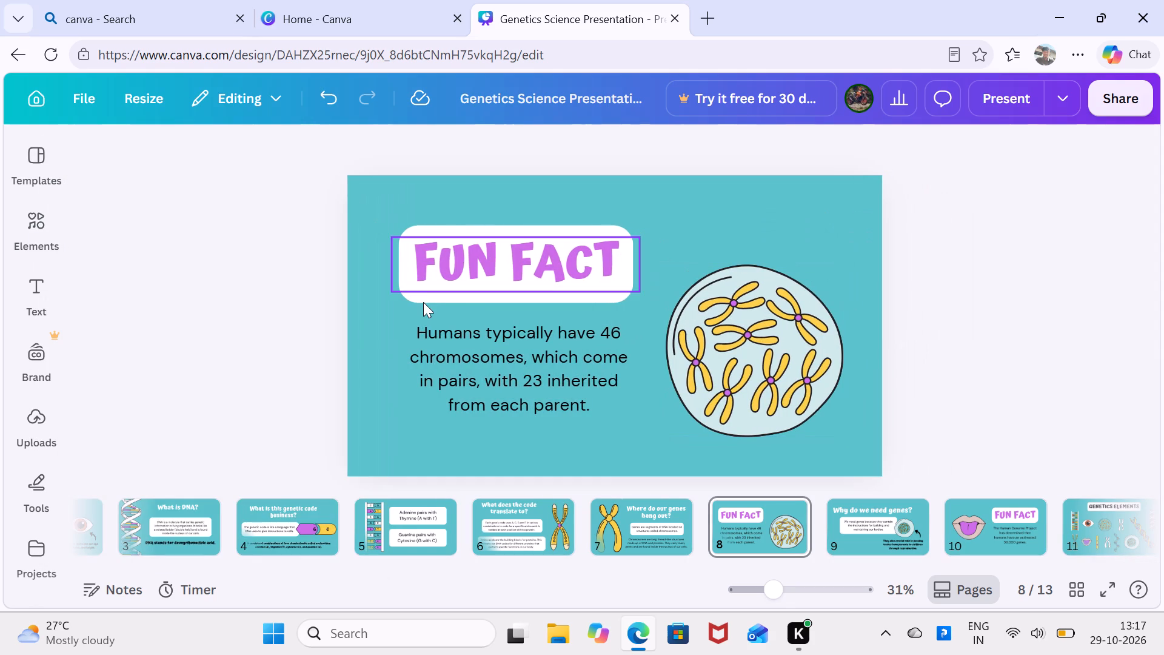
Enlarge the "Humans typically have 46 chromosomes" text from its upper corners to about the white heading box's width, and deselect it.
left_click(530, 348)
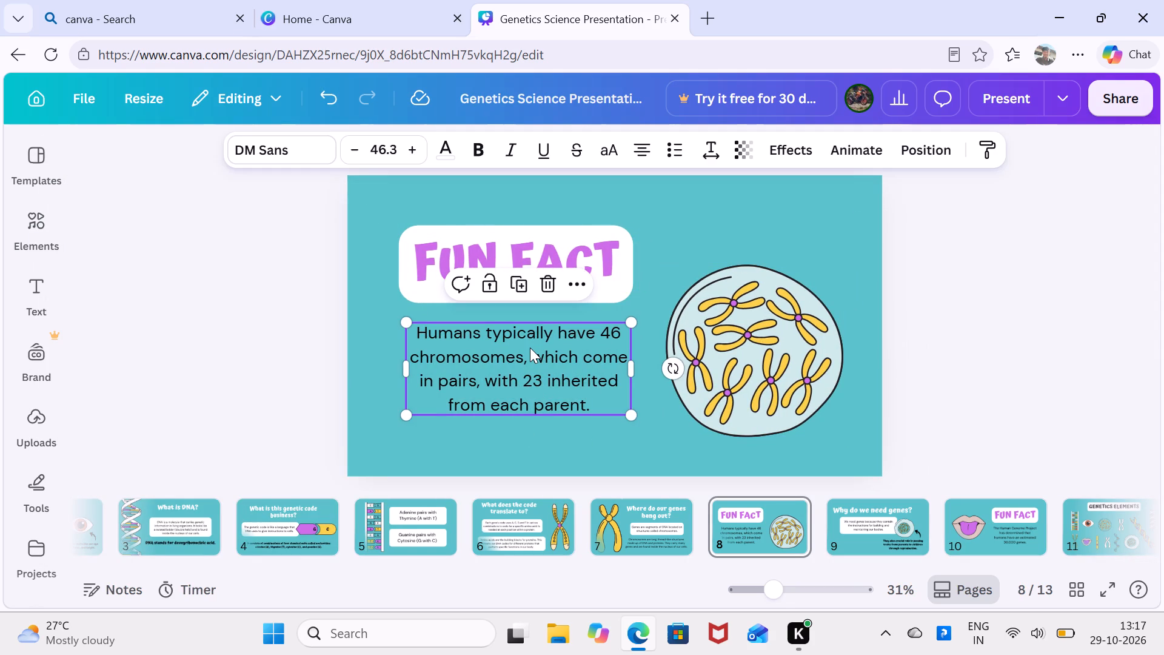
left_click(629, 322)
left_click_drag(629, 322, 633, 312)
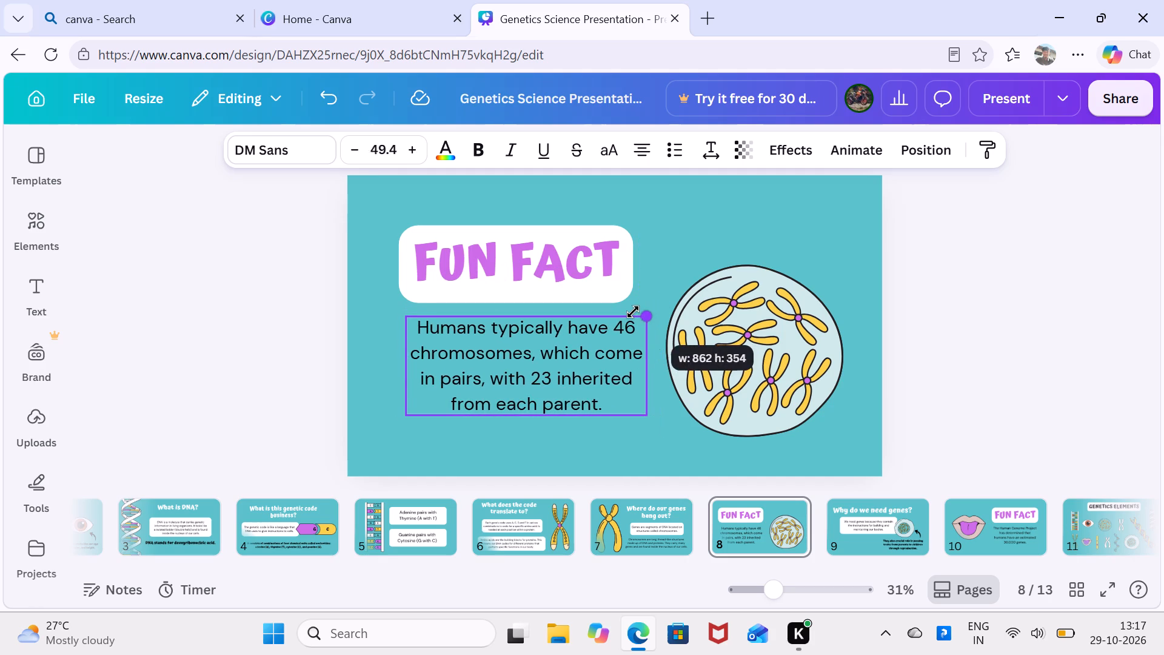
left_click_drag(633, 312, 623, 312)
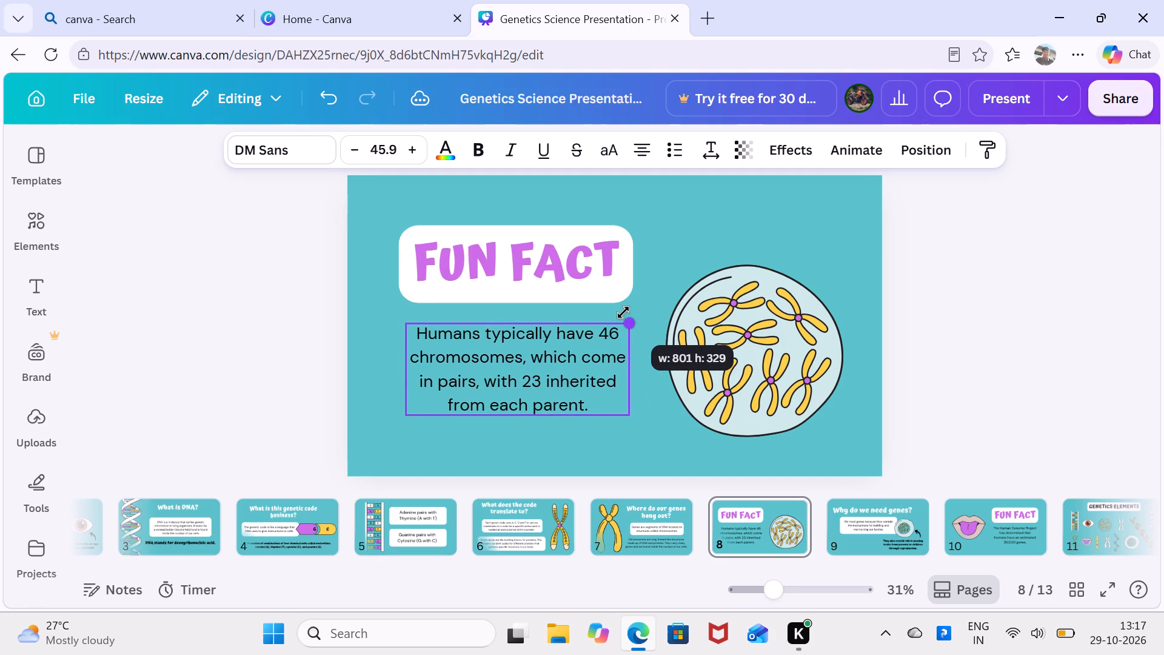
left_click_drag(623, 312, 627, 312)
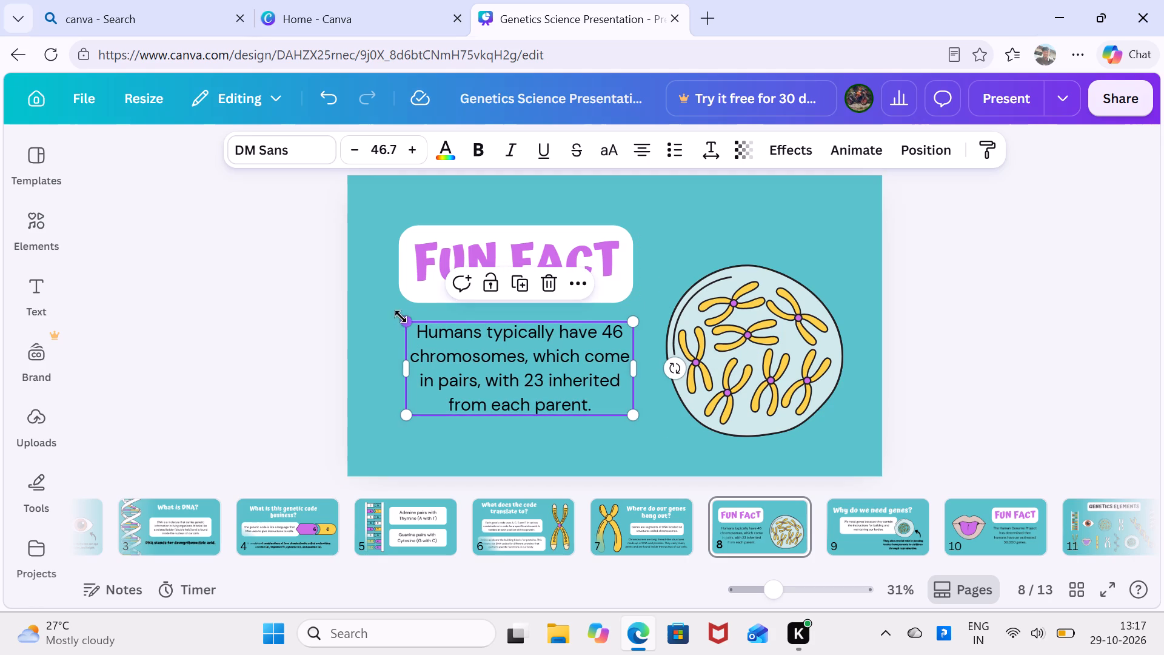
left_click(407, 318)
left_click_drag(407, 318, 390, 311)
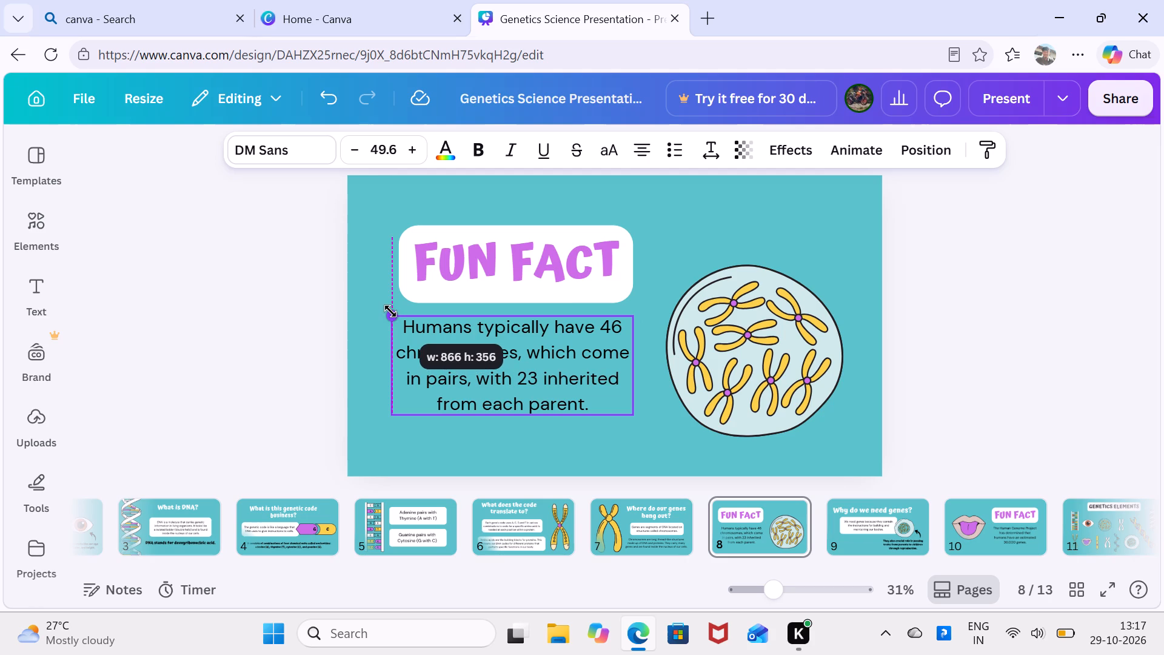
left_click_drag(390, 311, 400, 323)
left_click(378, 336)
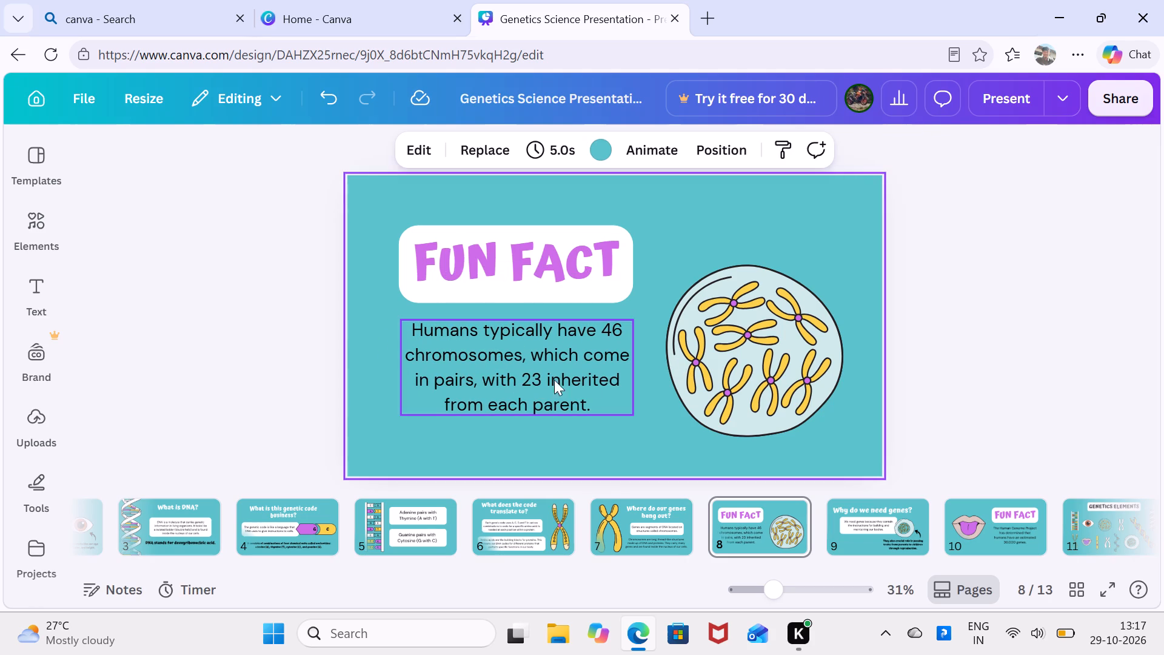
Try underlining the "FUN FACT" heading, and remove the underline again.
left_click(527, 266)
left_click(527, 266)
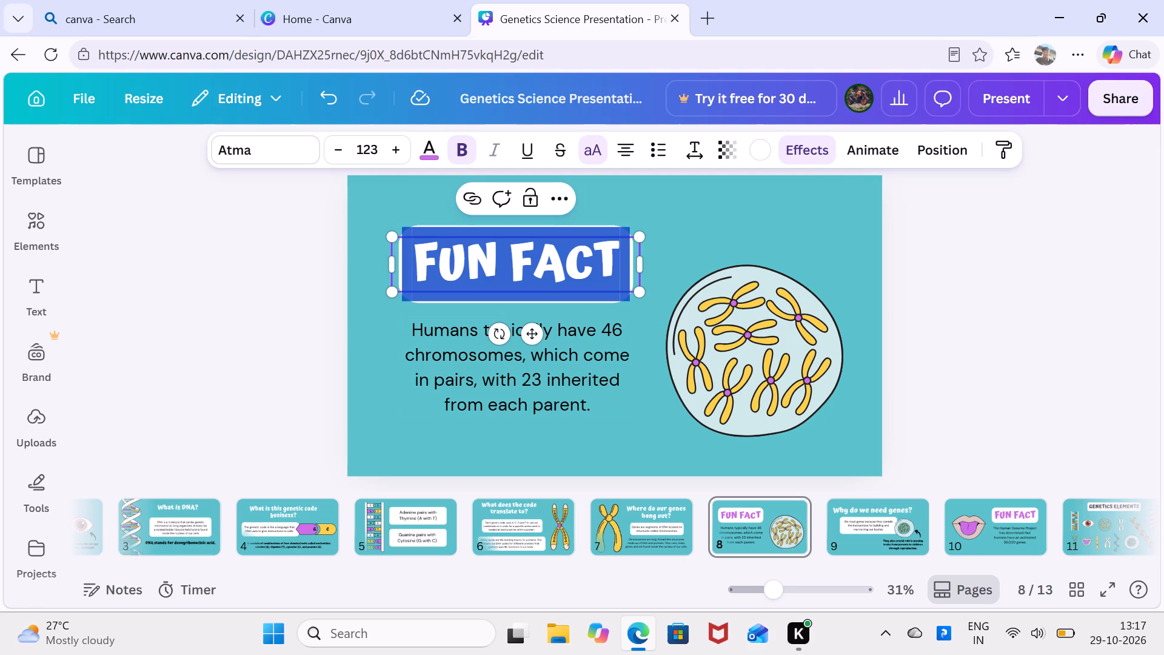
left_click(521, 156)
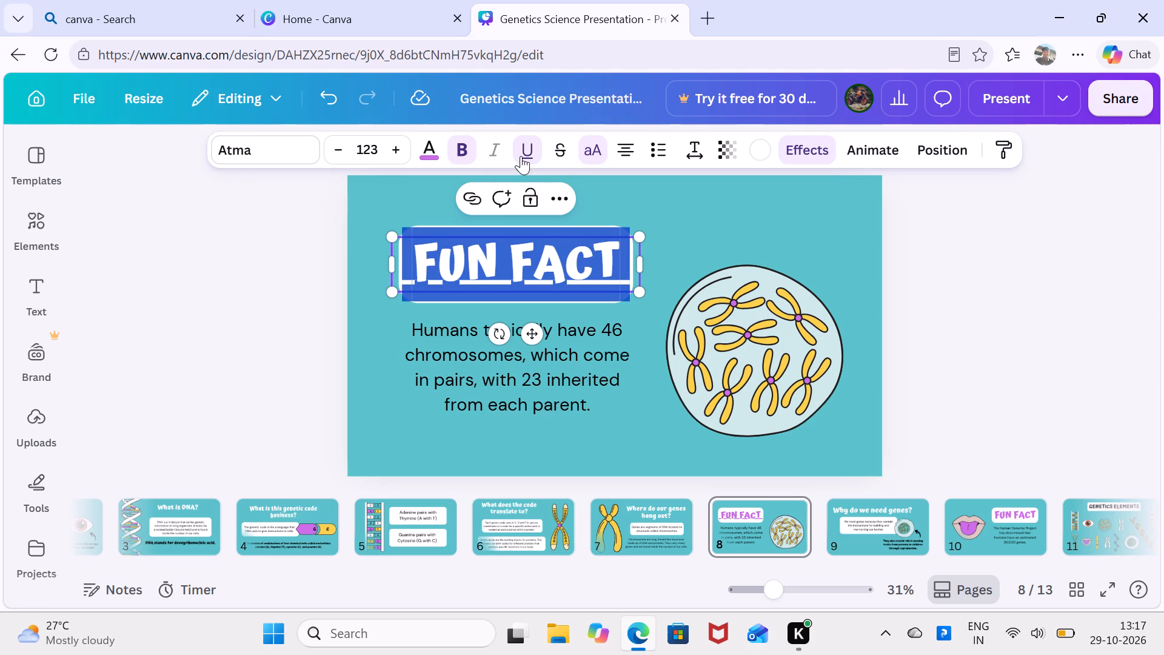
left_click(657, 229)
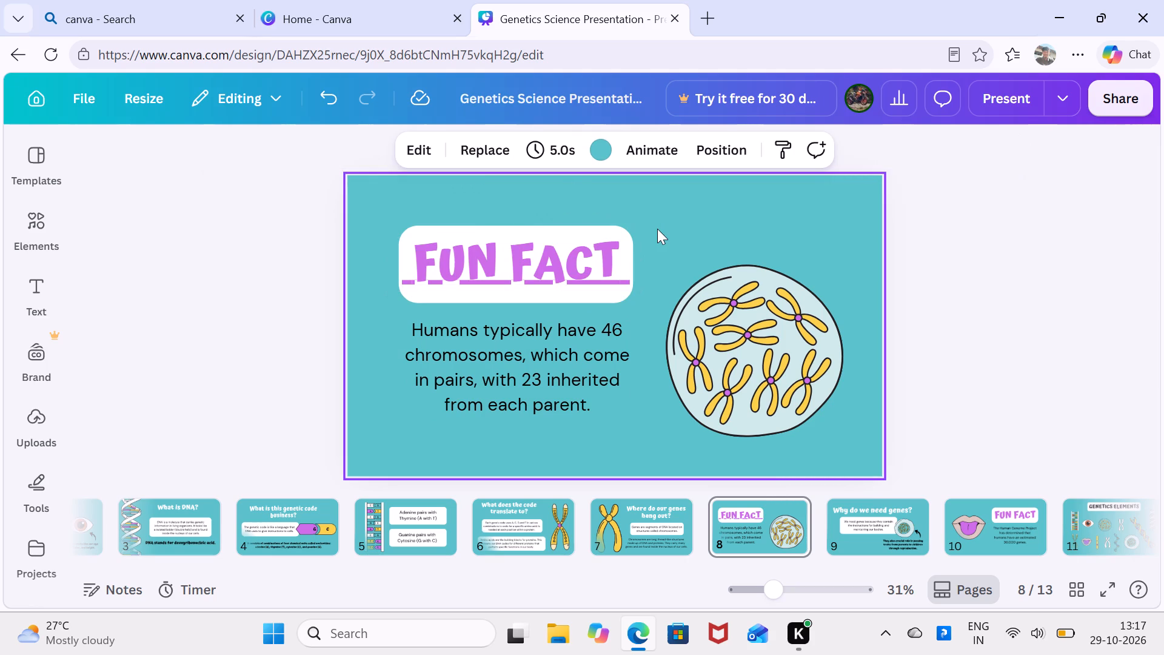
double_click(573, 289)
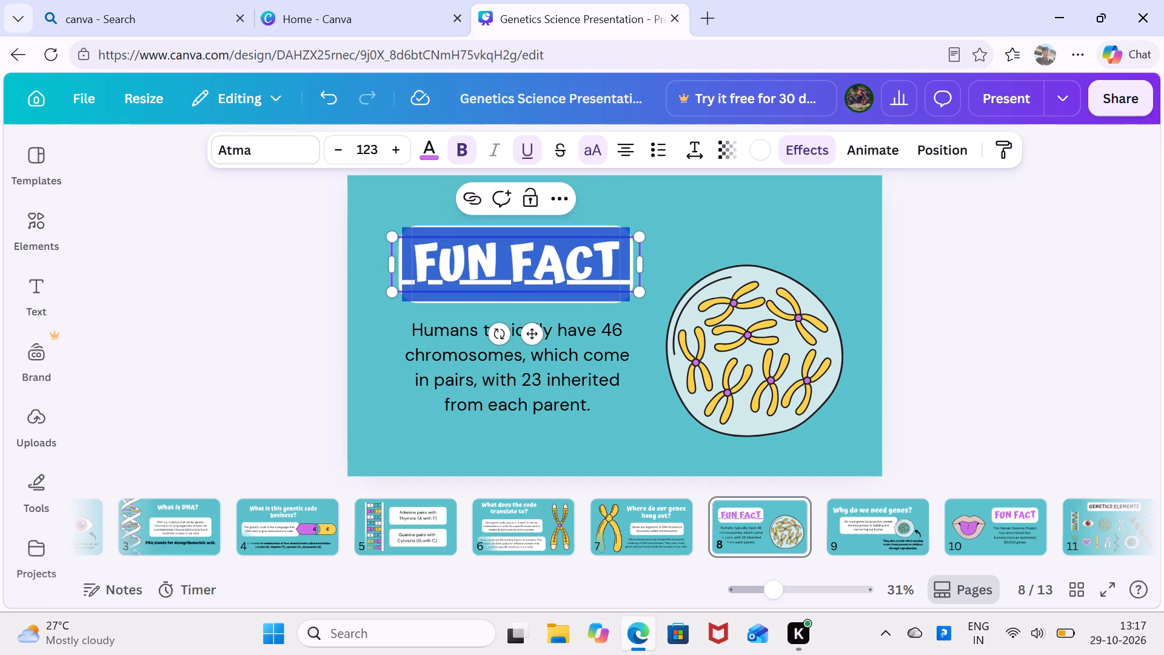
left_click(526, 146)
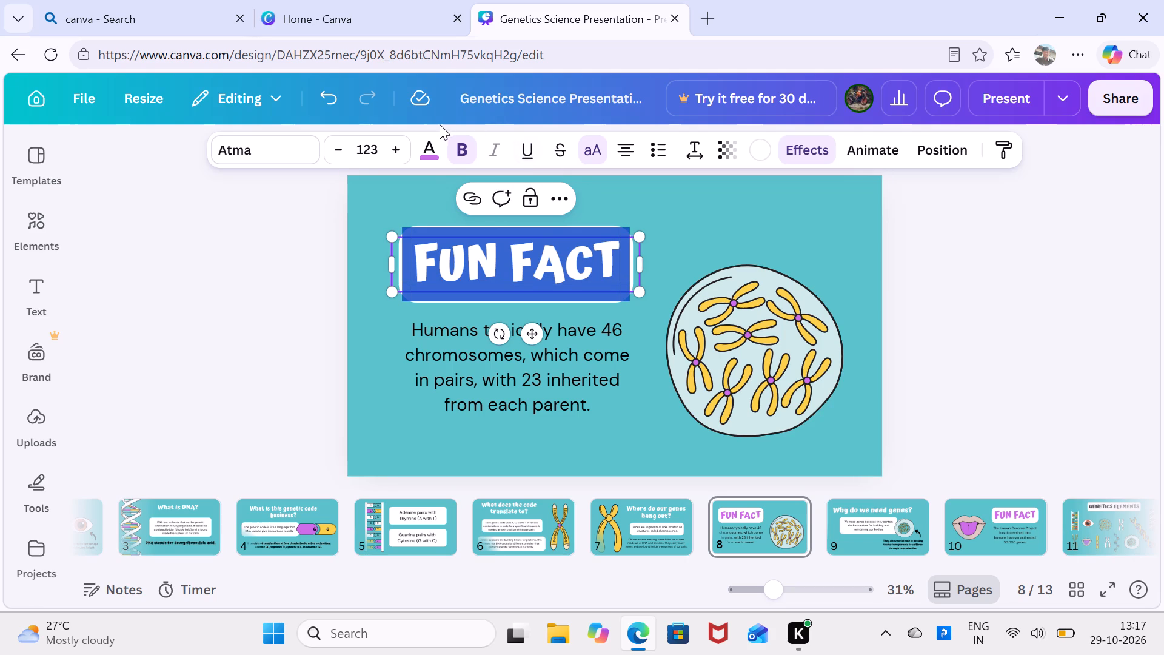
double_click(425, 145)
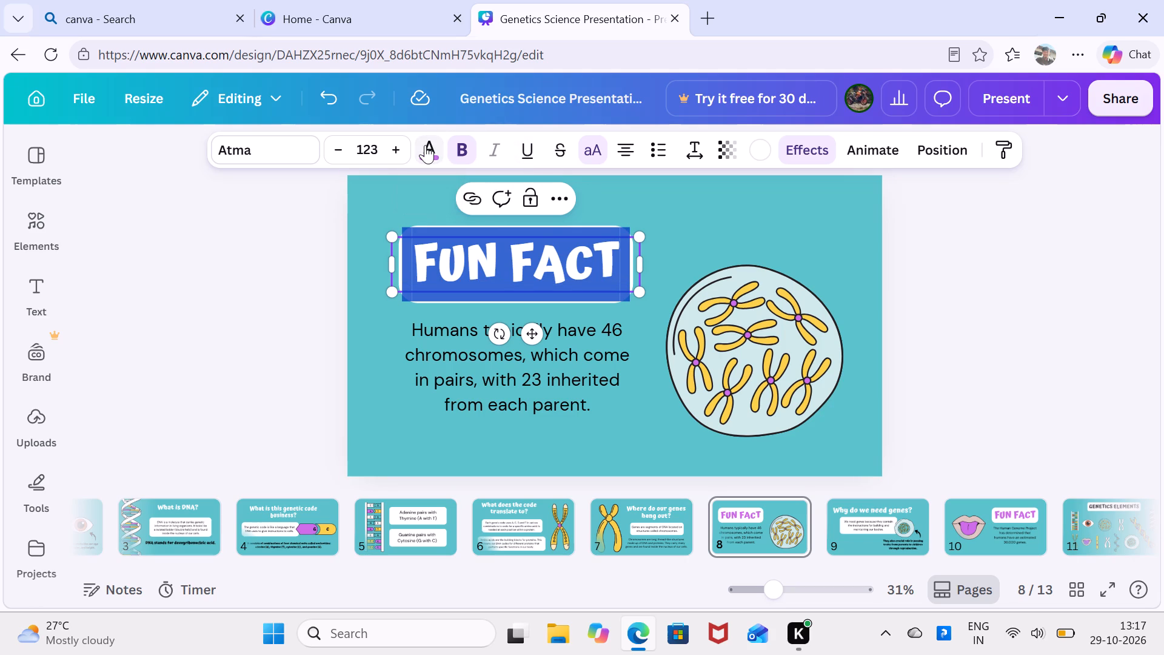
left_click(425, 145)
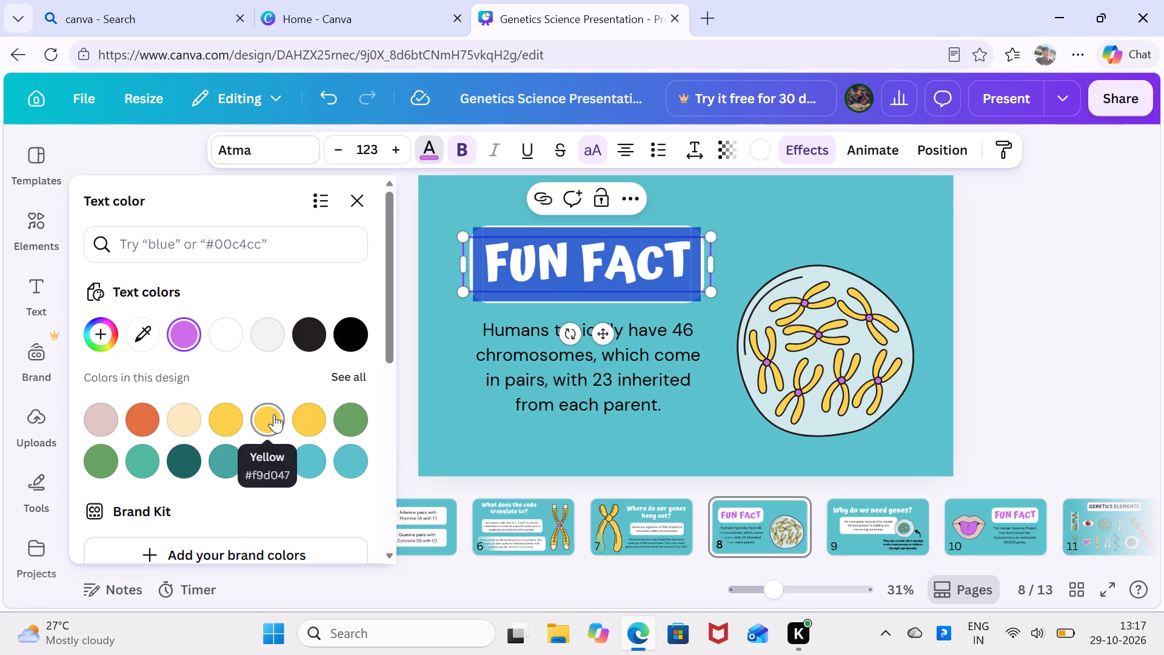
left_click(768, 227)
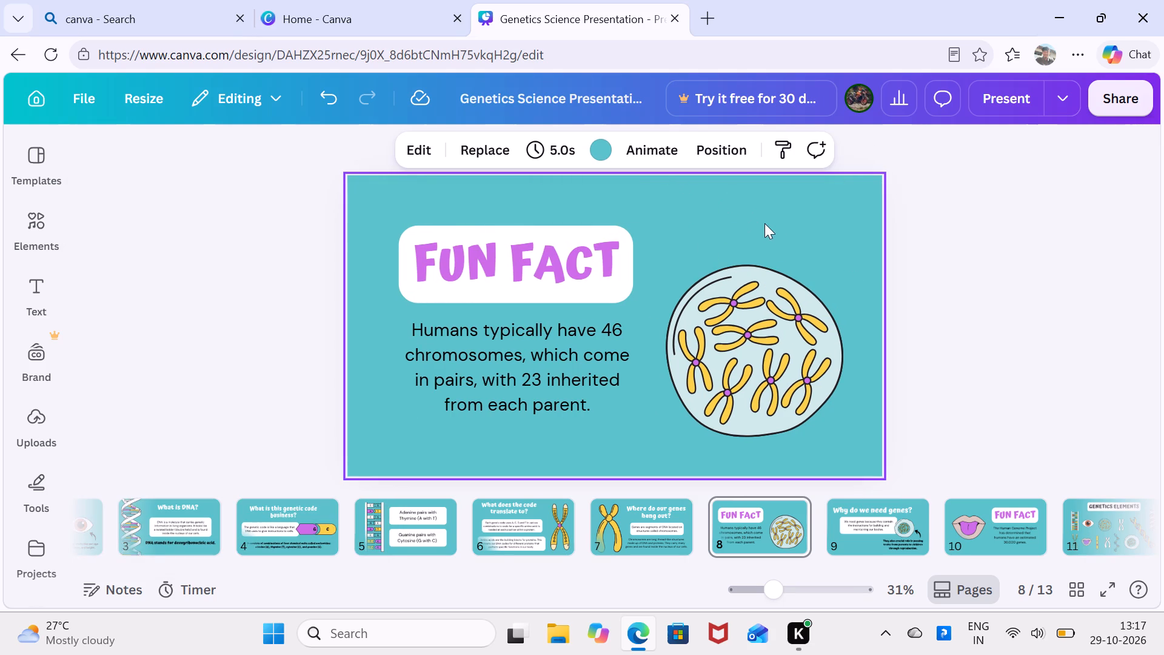
On page 9, resize the cell graphic from its upper left and lower right corners, leaving more space between it and the arrow.
left_click(855, 522)
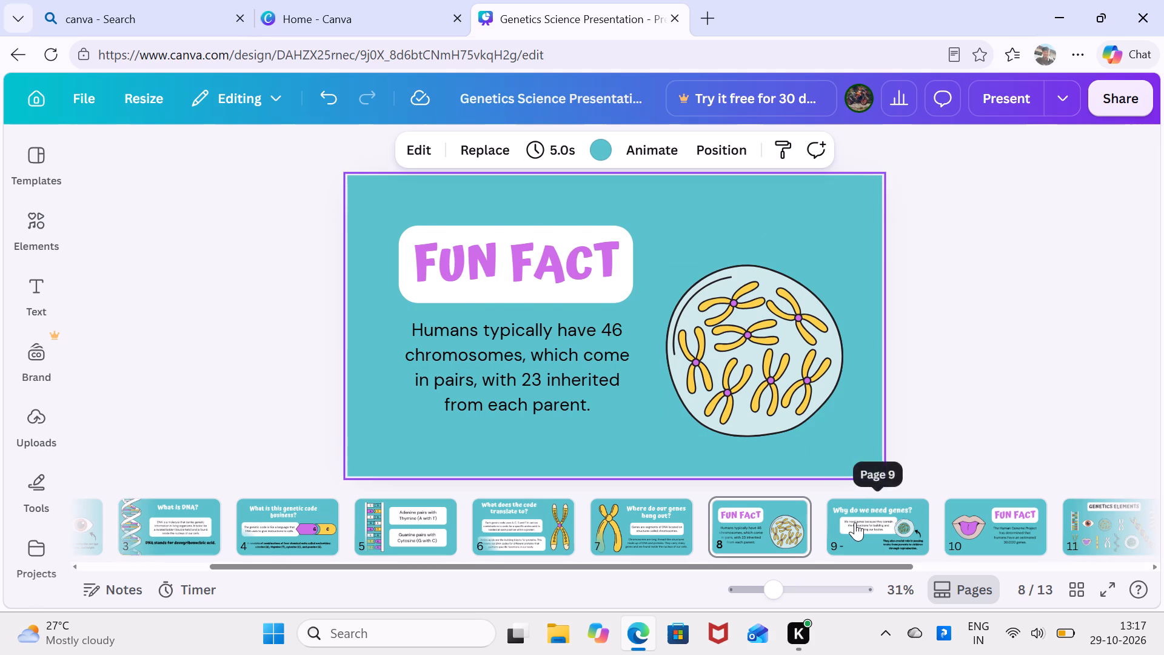
scroll(685, 427, "down", 1)
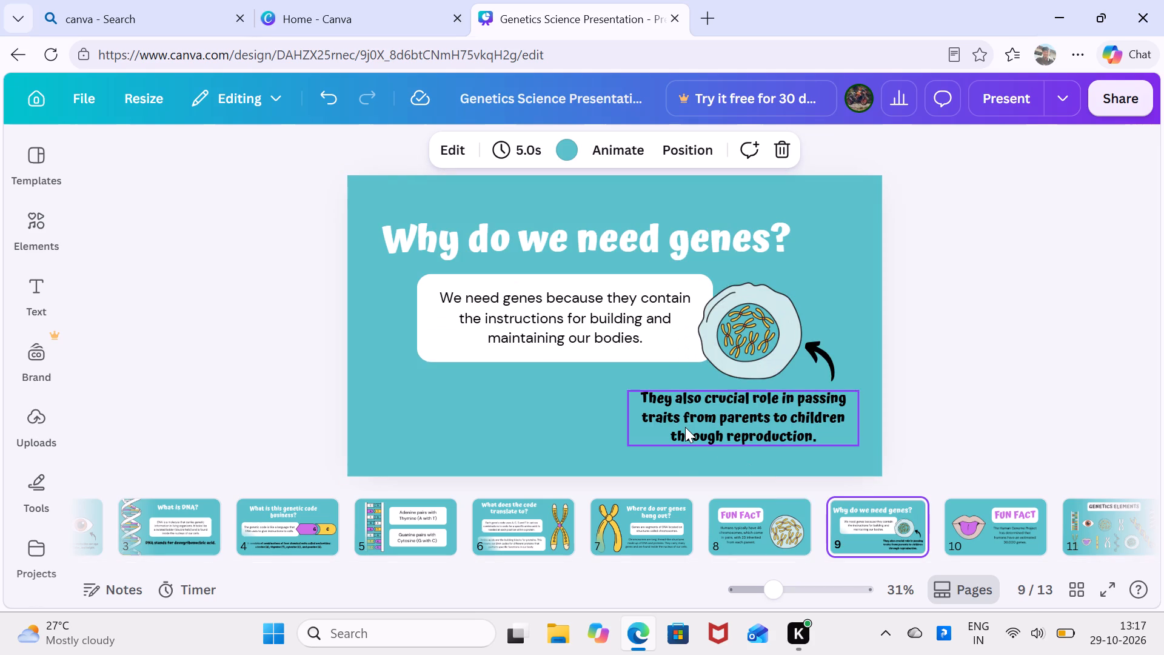
scroll(685, 427, "down", 1)
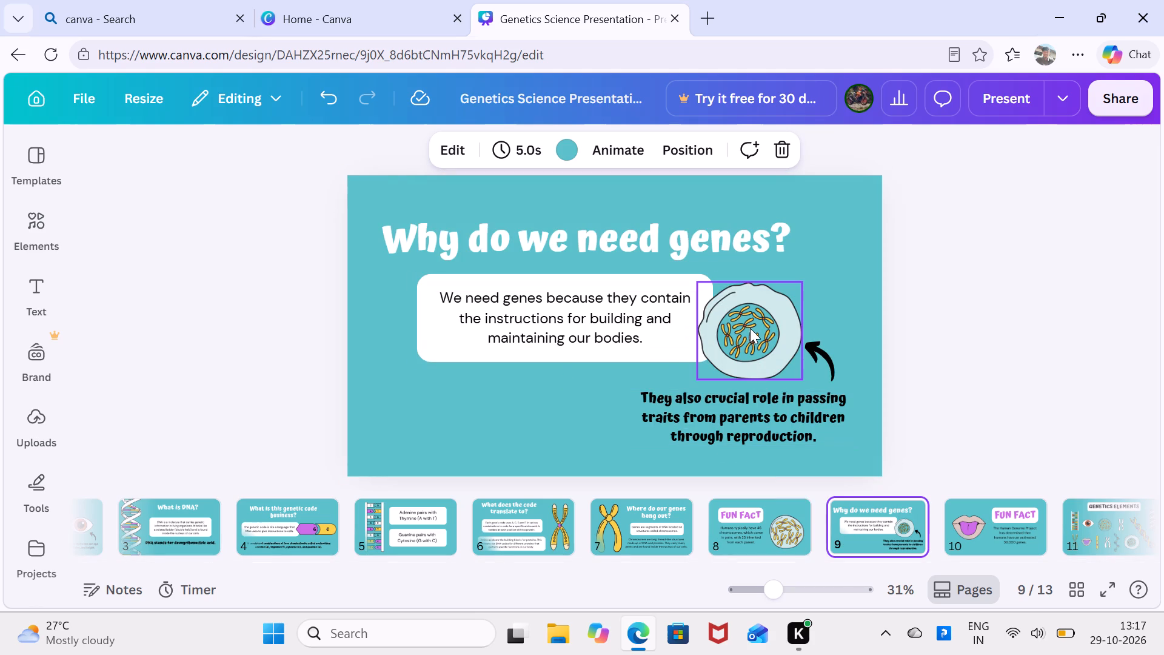
double_click(718, 333)
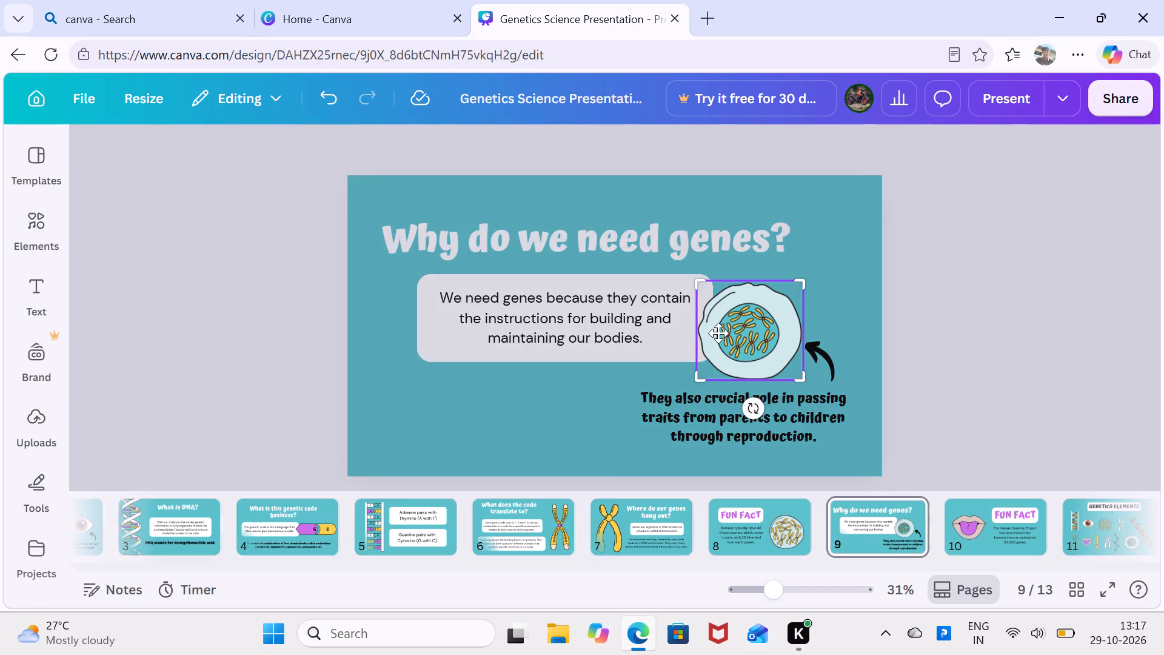
double_click(788, 340)
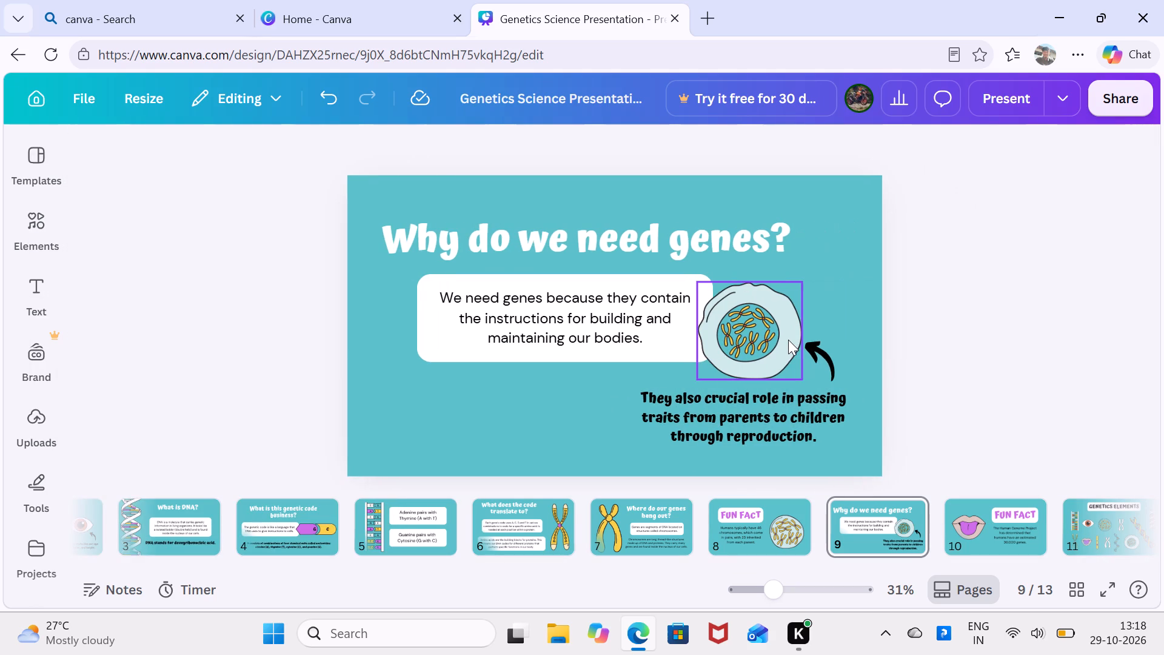
left_click(739, 306)
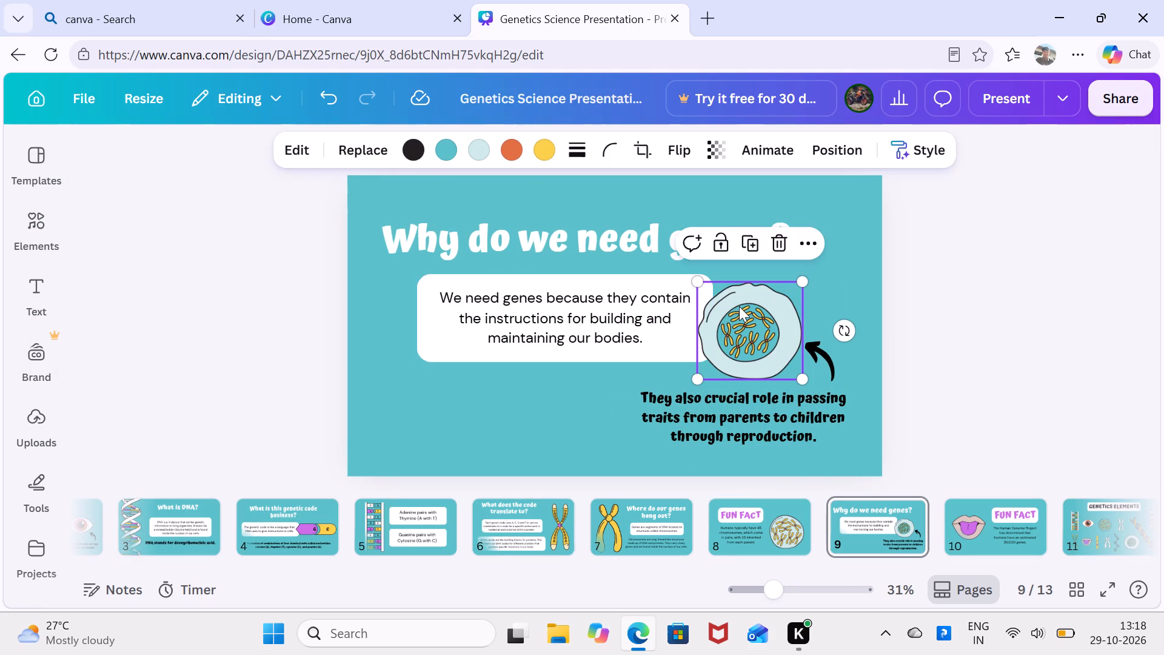
left_click(699, 282)
left_click_drag(699, 282, 694, 276)
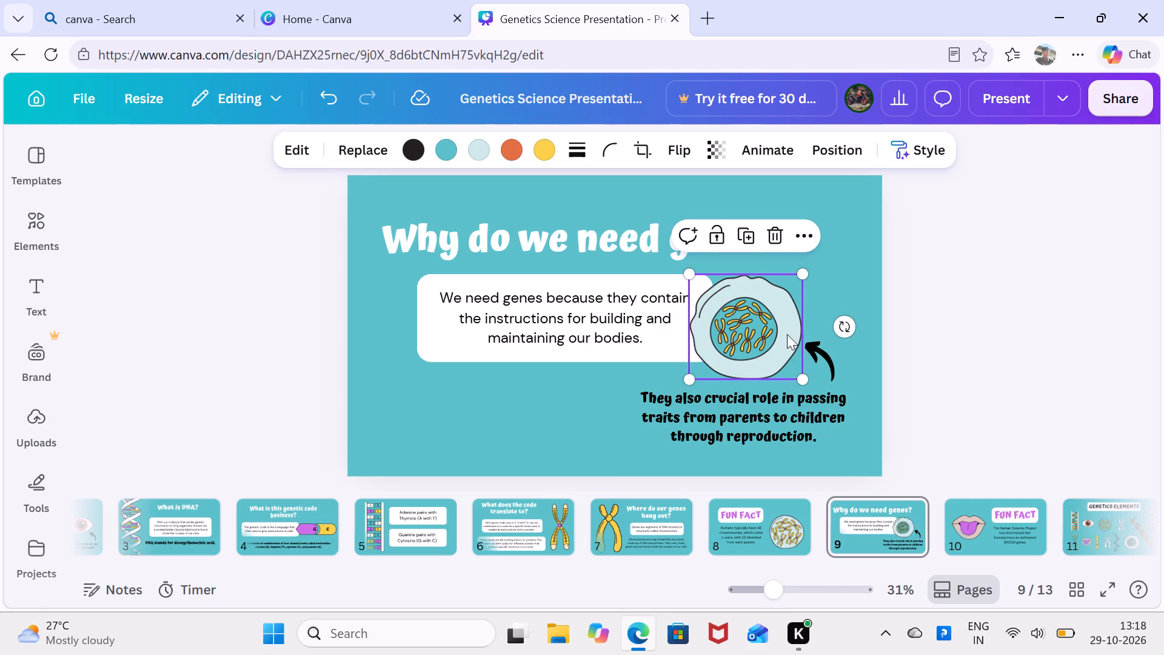
left_click(801, 374)
left_click_drag(801, 374, 800, 374)
left_click_drag(800, 374, 802, 361)
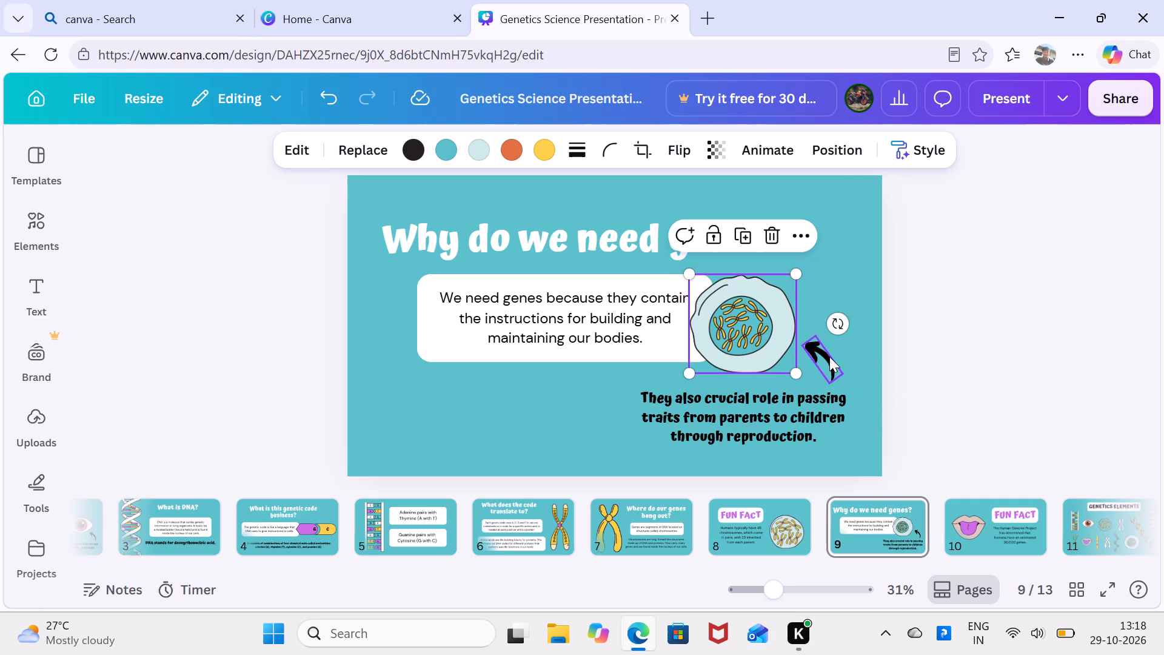
Move the black arrow on page 9 slightly closer to the cell graphic, and deselect it.
double_click(829, 357)
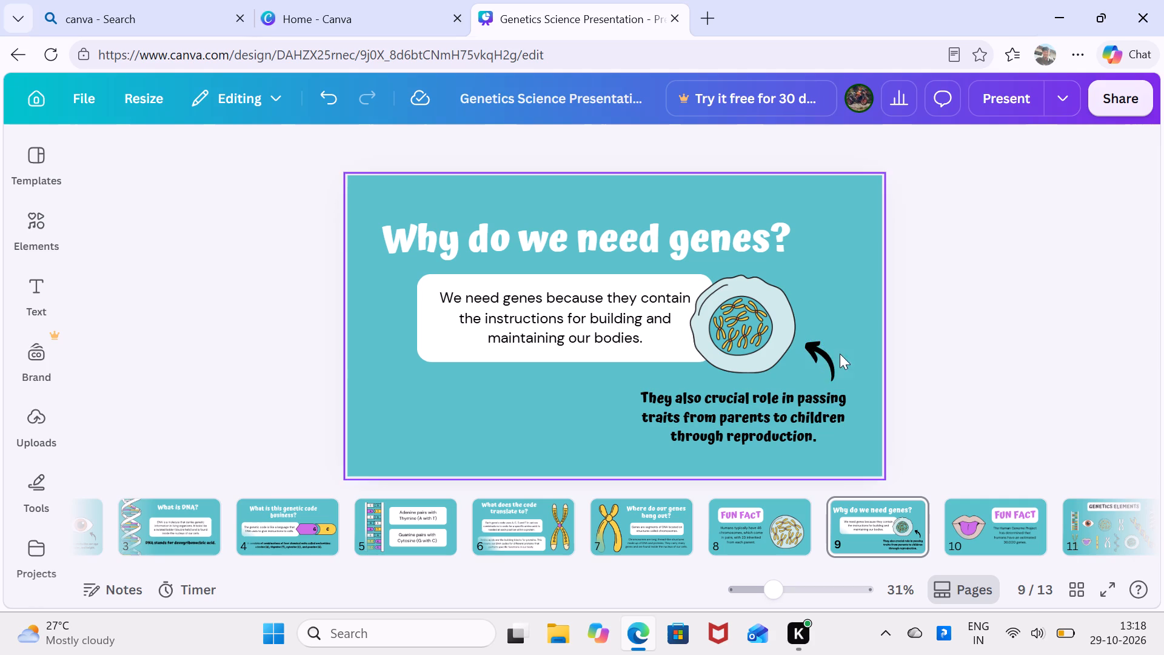
left_click(821, 354)
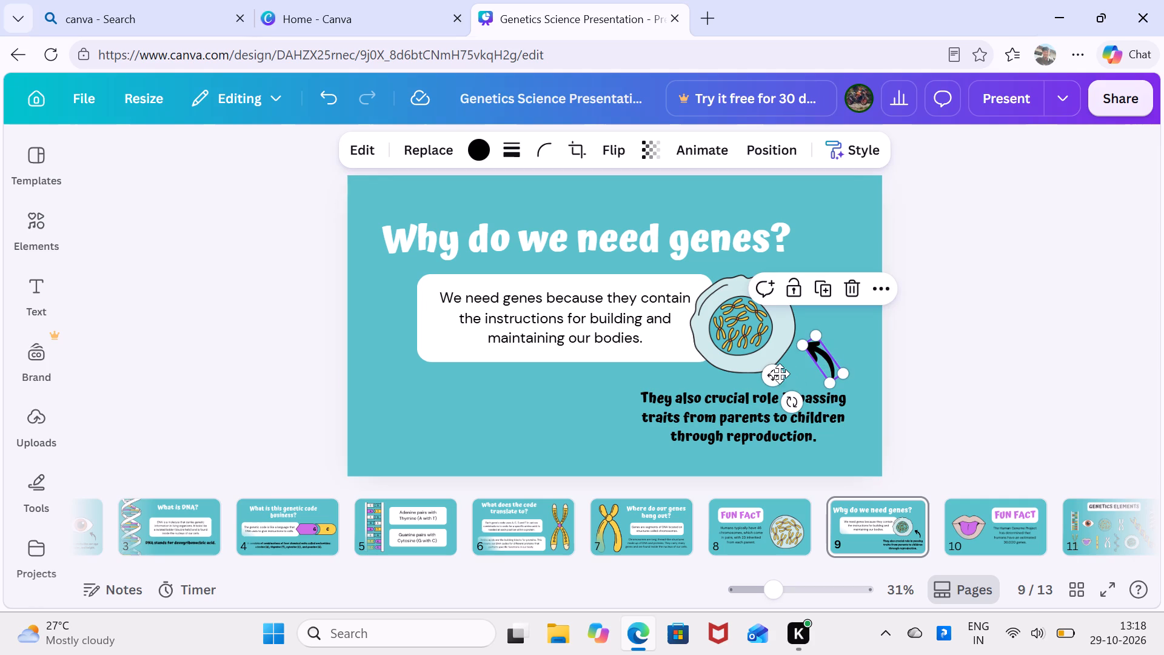
left_click_drag(775, 374, 763, 375)
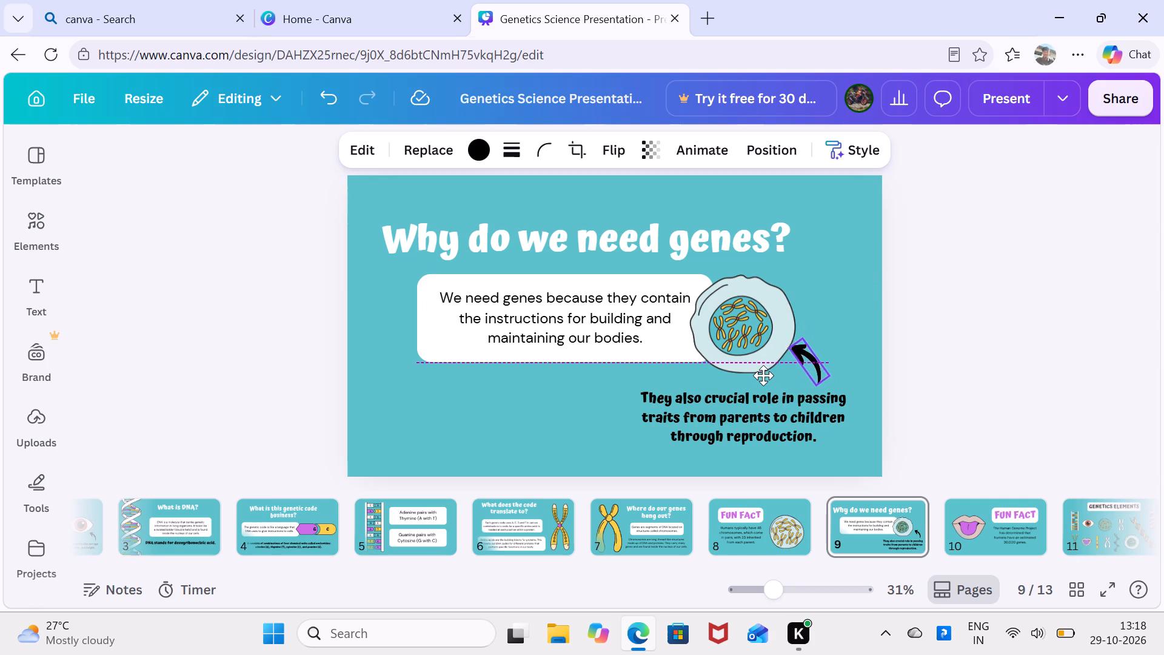
left_click_drag(763, 375, 766, 378)
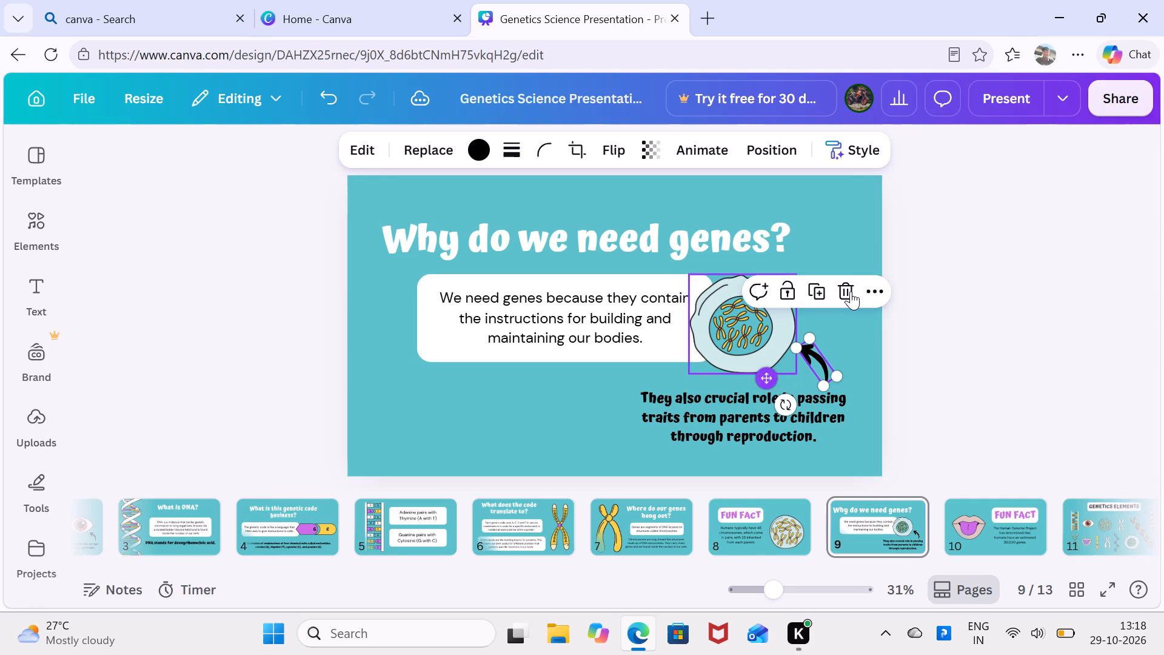
left_click(831, 242)
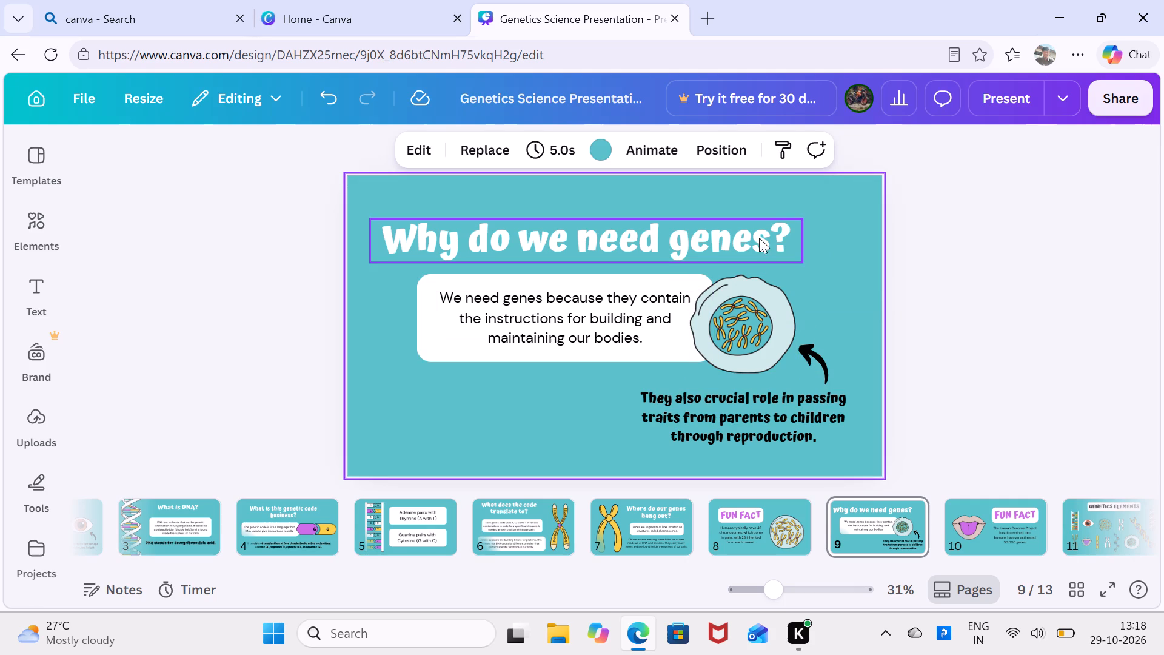
Shrink the "Why do we need genes?" heading from its upper left corner to a font size of about 97, and deselect it.
left_click(664, 250)
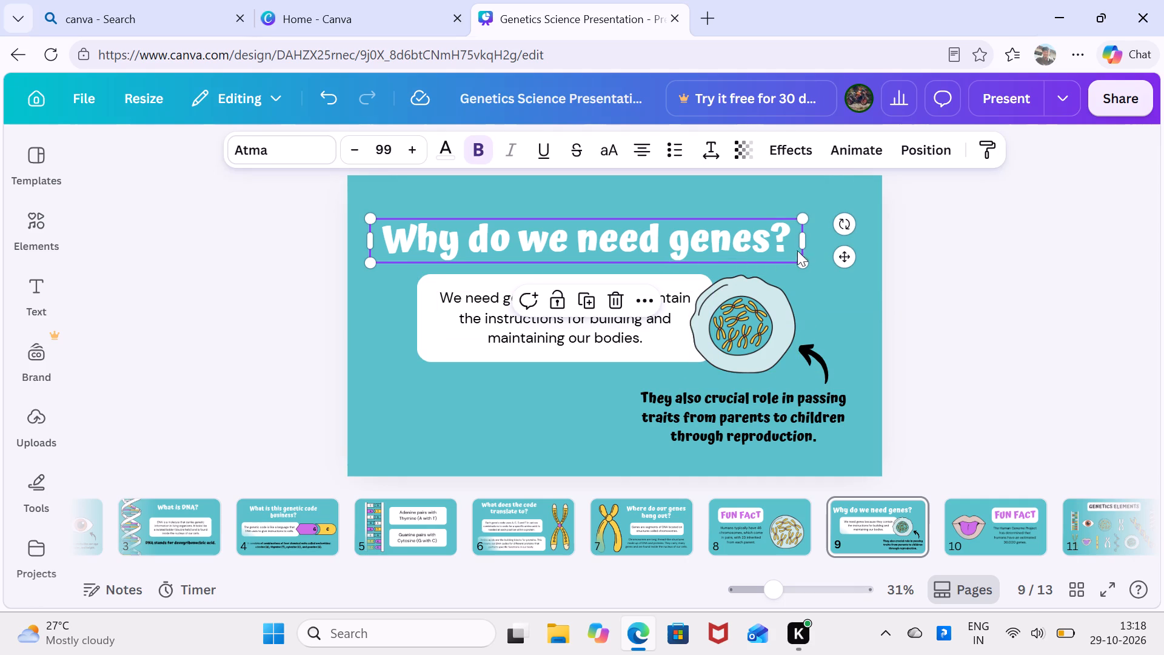
double_click(801, 234)
left_click(547, 392)
left_click(407, 242)
left_click(369, 216)
left_click_drag(369, 216, 388, 227)
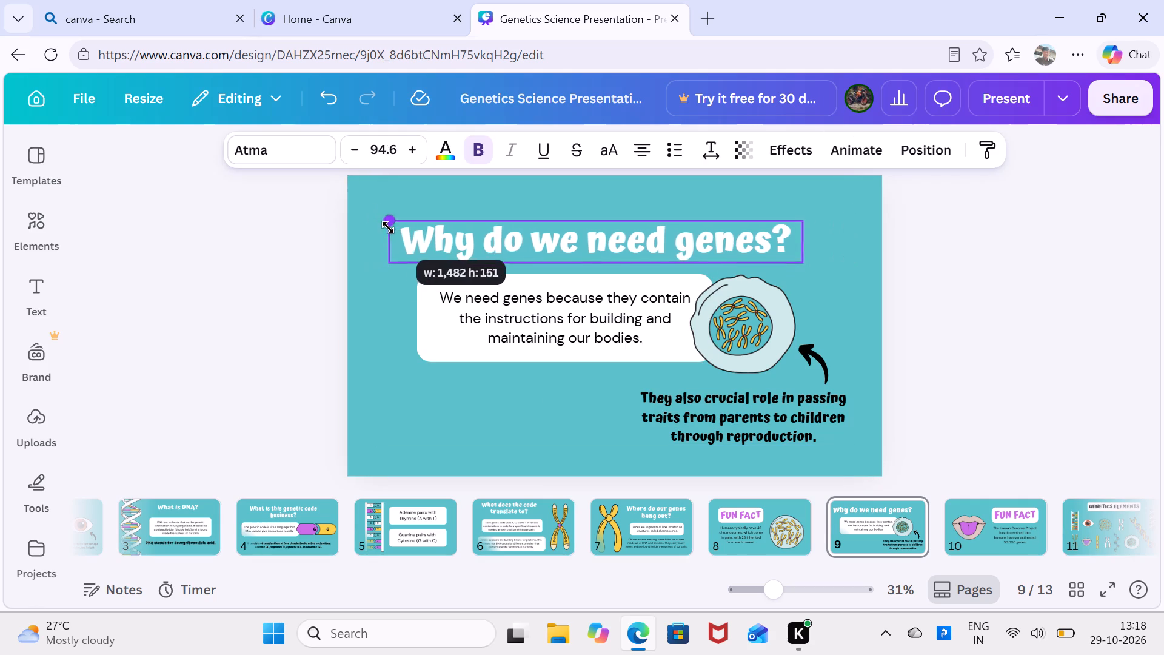
left_click_drag(388, 227, 378, 223)
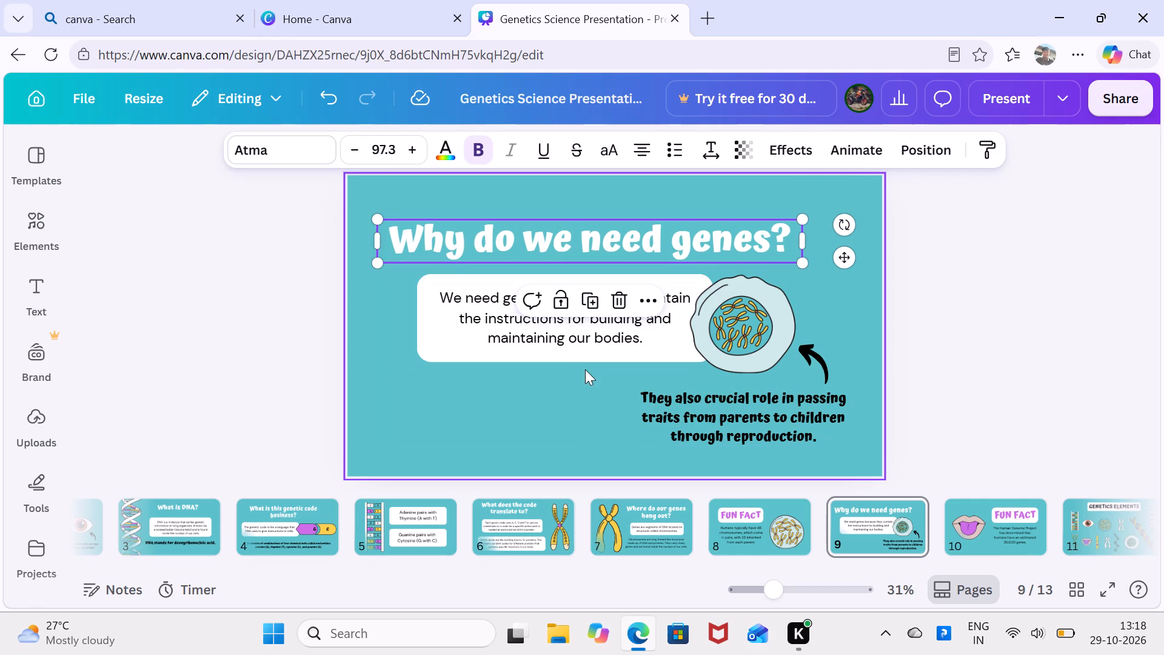
left_click(586, 374)
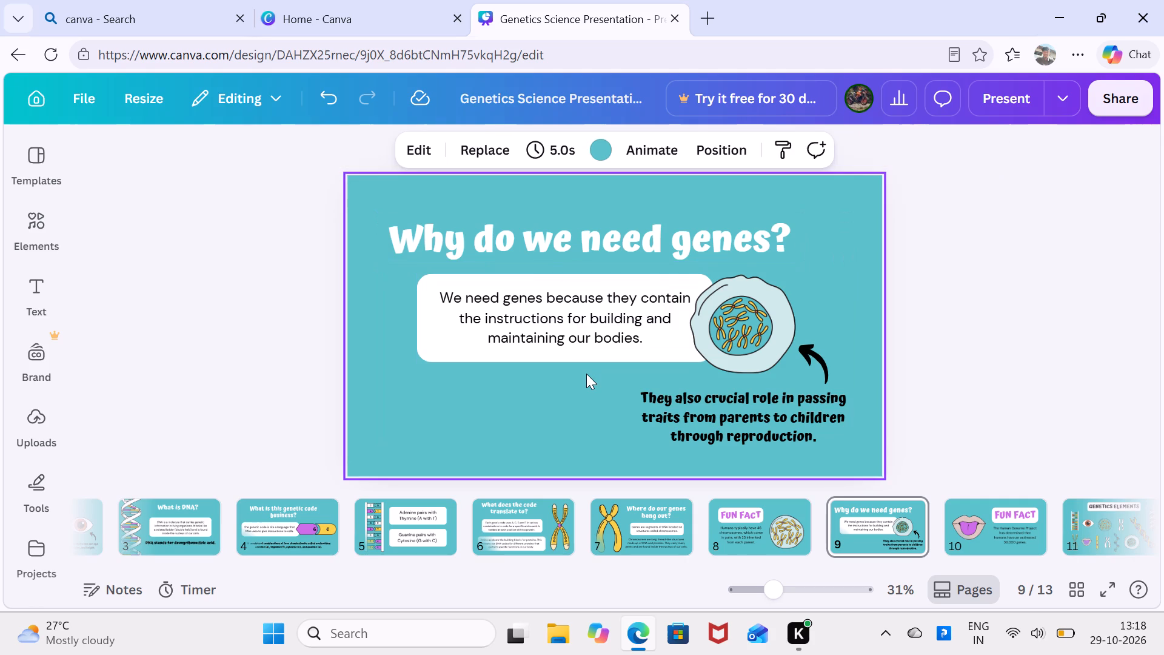
double_click(728, 300)
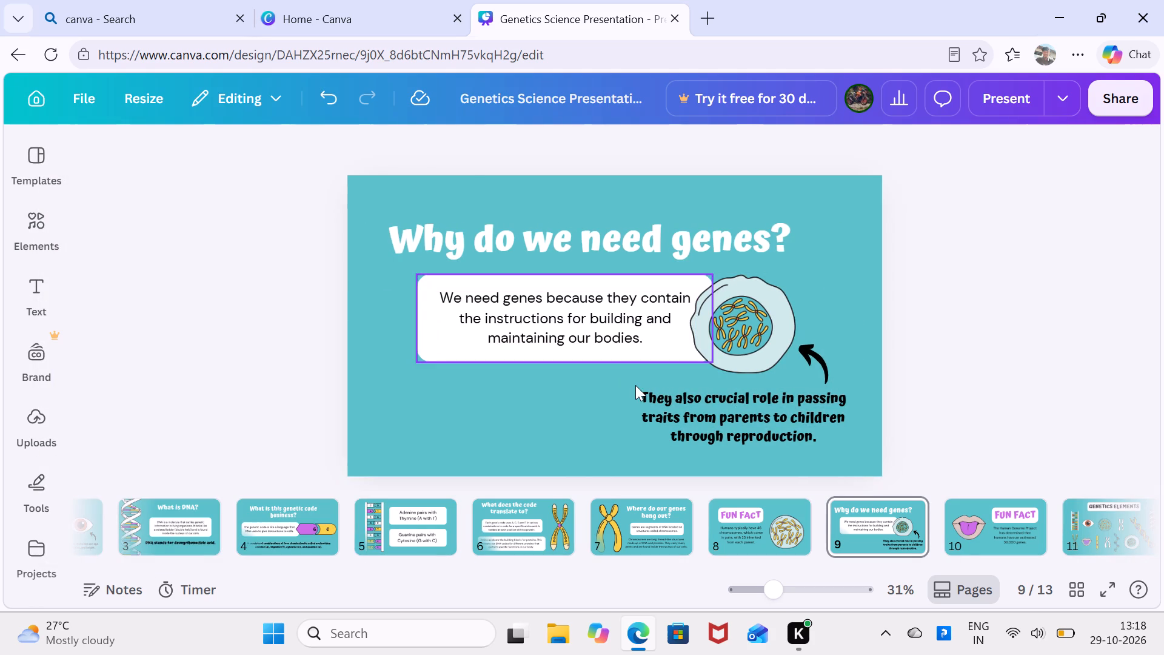
On page 10, enlarge the "The Human Genome Project" text from its corners to a font size of about 52, and deselect it.
scroll(863, 514, "left", 4)
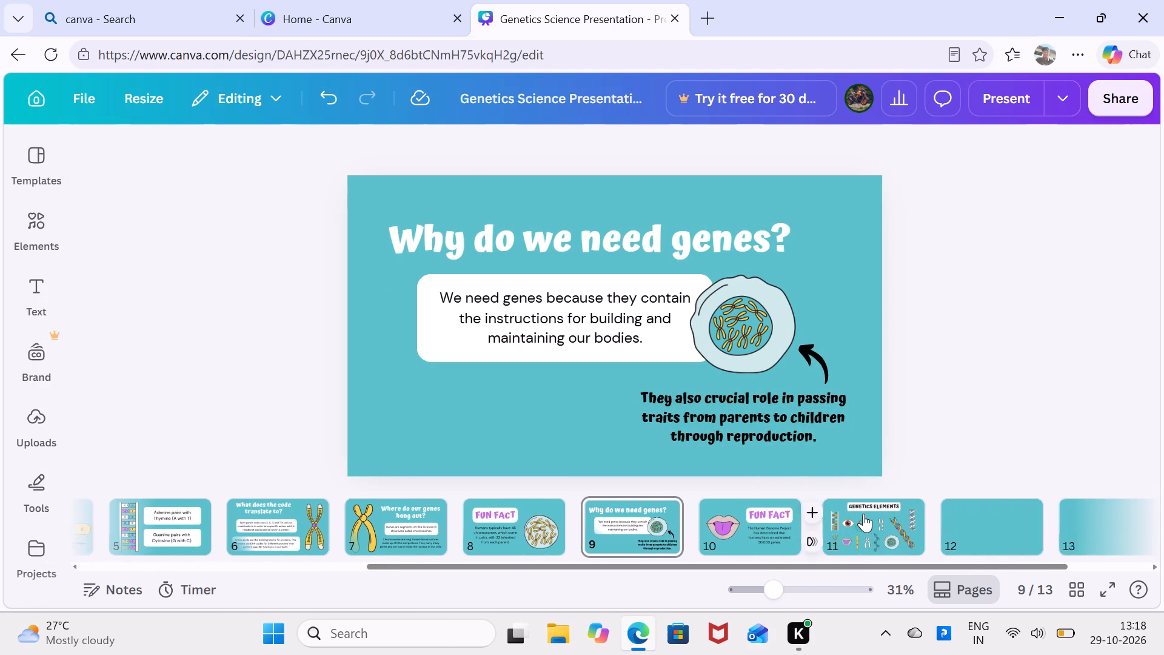
scroll(863, 514, "left", 1)
left_click(744, 559)
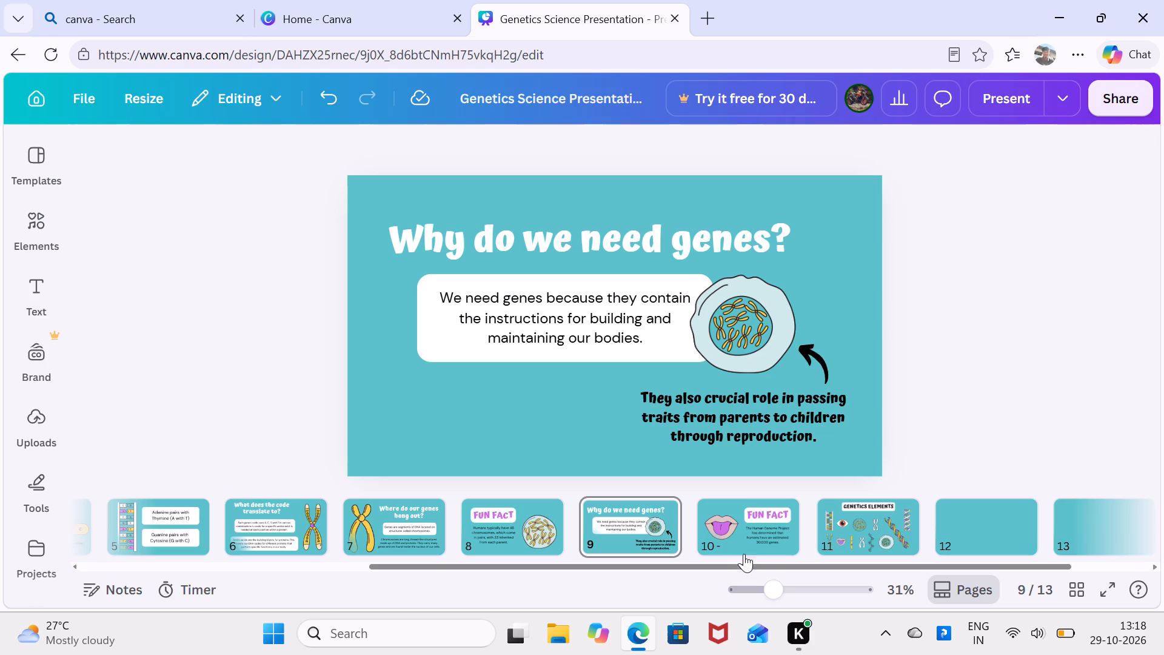
left_click(743, 537)
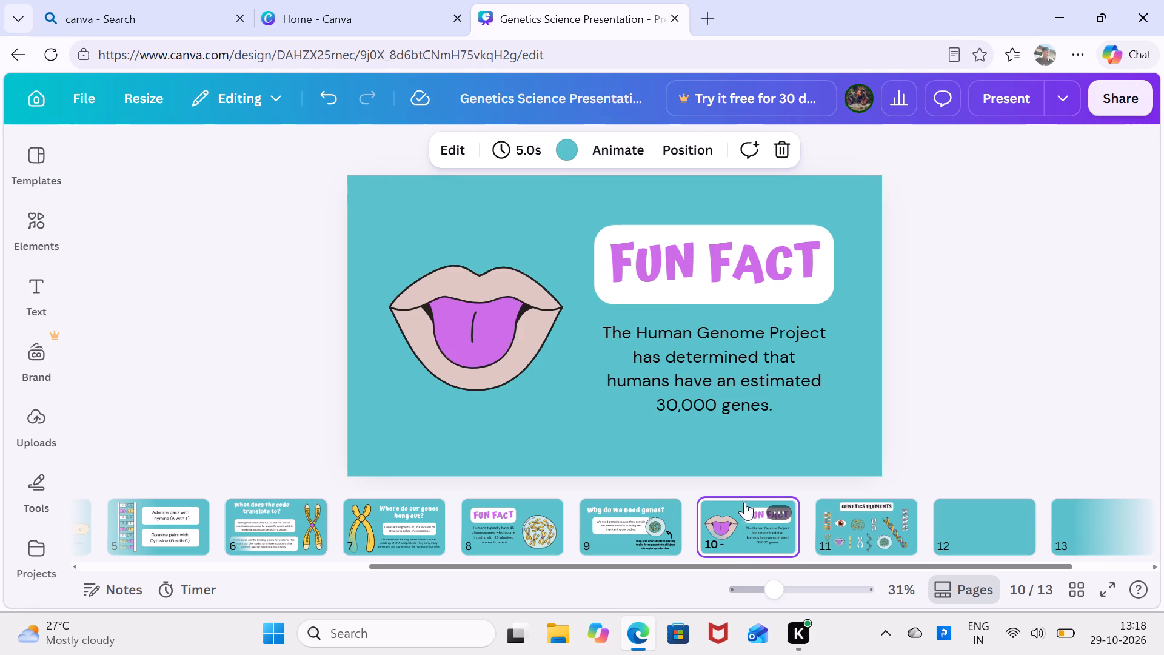
left_click(677, 278)
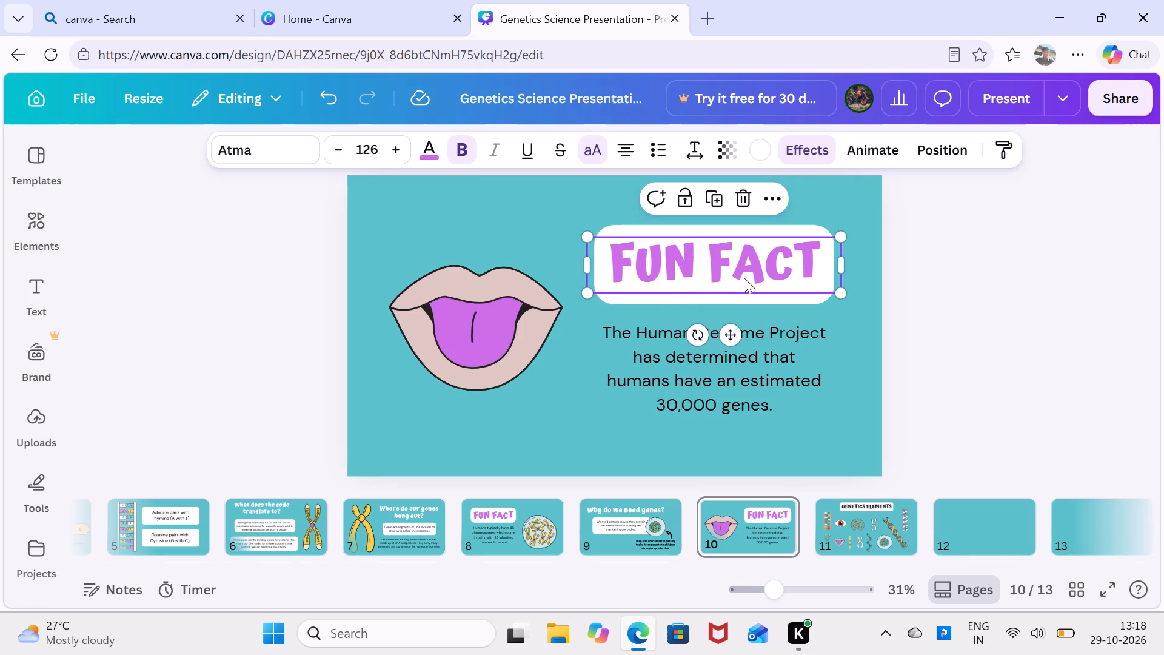
left_click(672, 351)
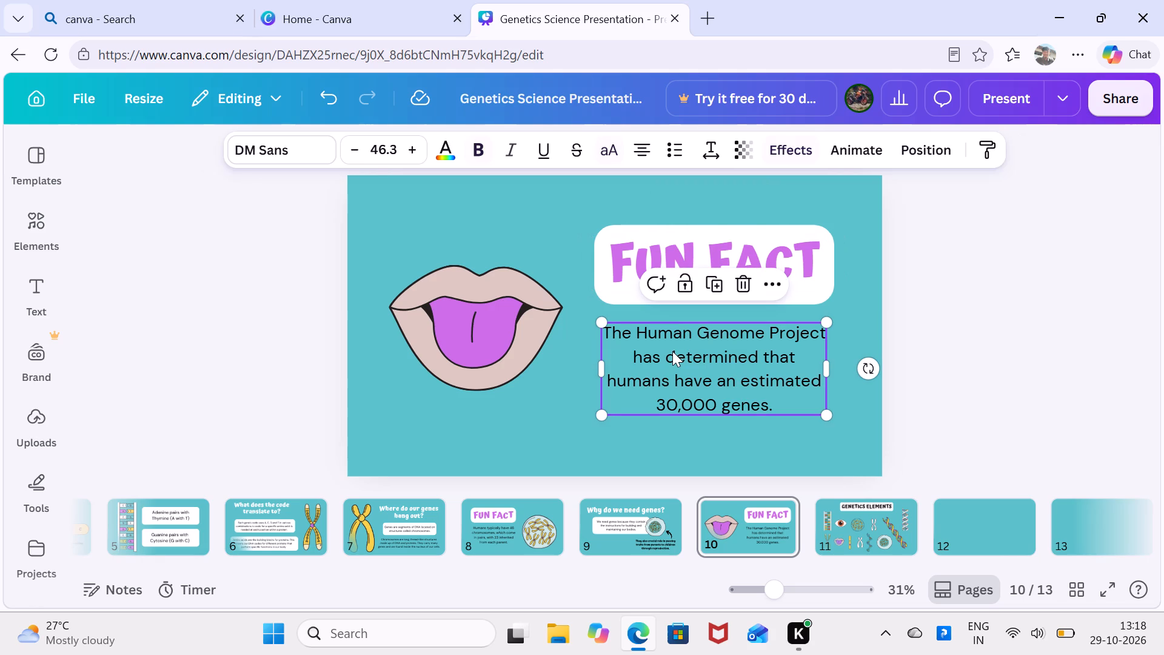
double_click(829, 321)
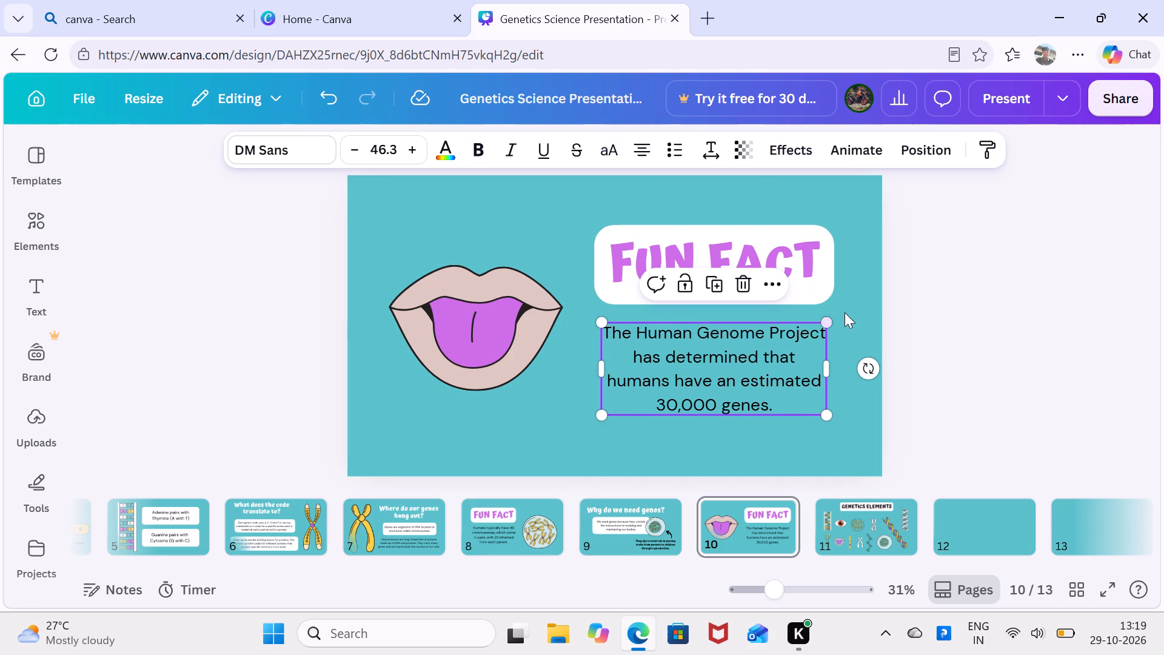
left_click(826, 315)
left_click_drag(826, 315, 790, 331)
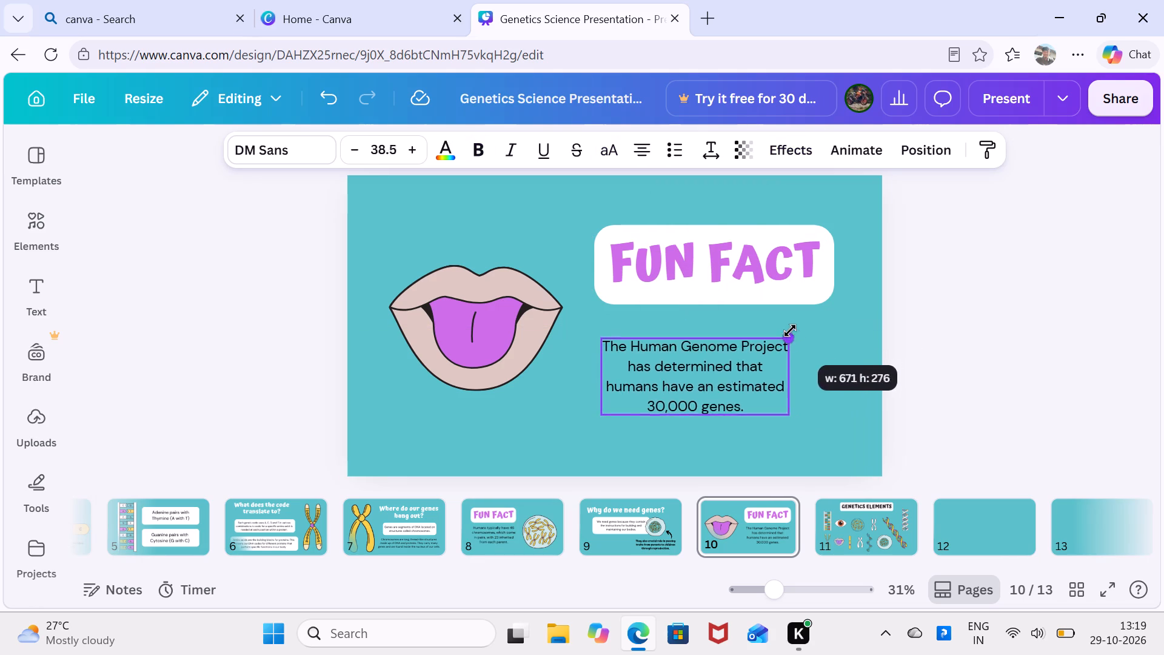
left_click_drag(790, 331, 849, 323)
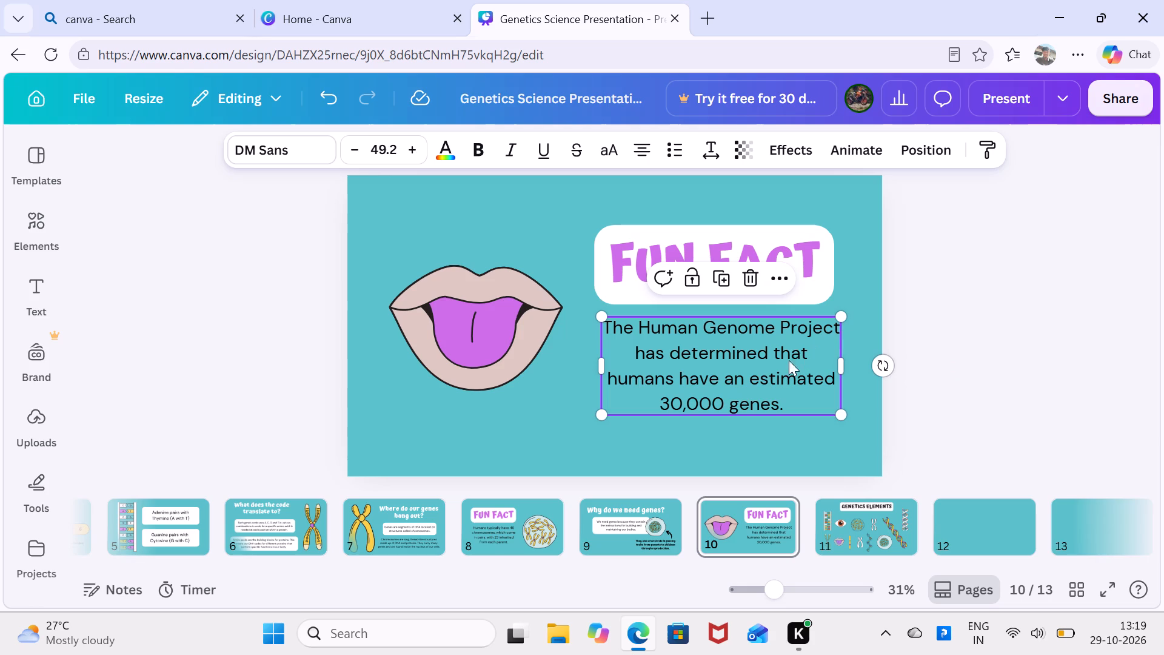
left_click(600, 413)
left_click_drag(600, 413, 596, 433)
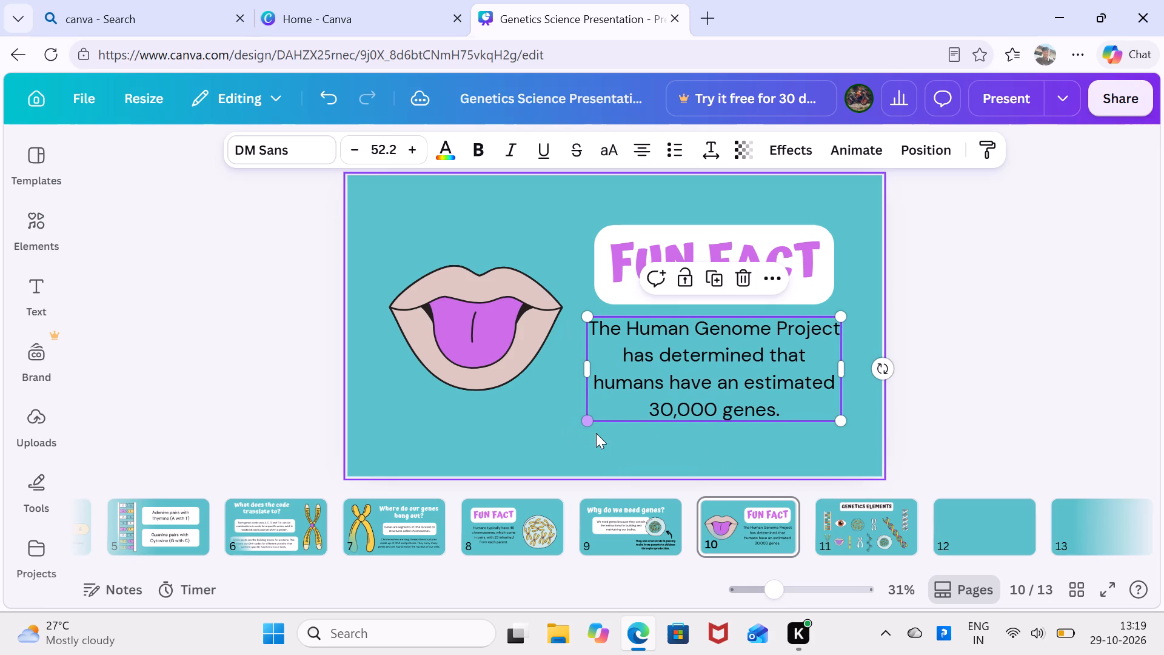
left_click(557, 428)
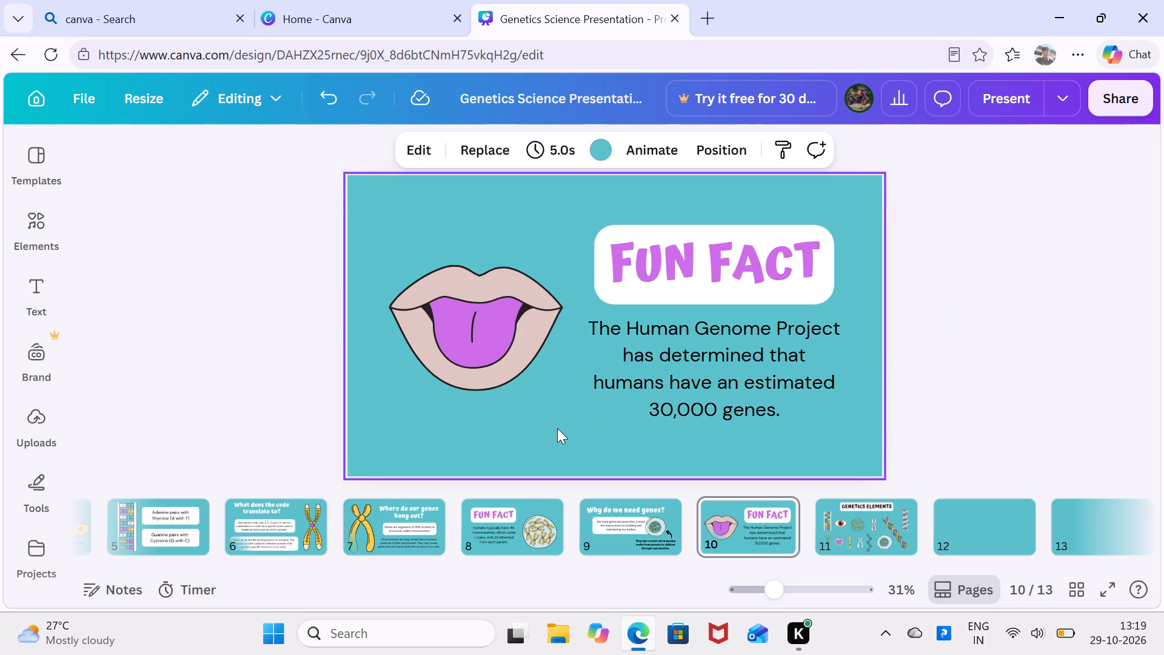
Enlarge the mouth graphic on page 10 slightly from its lower right corner, keeping a small gap before the text.
left_click(686, 277)
left_click(514, 314)
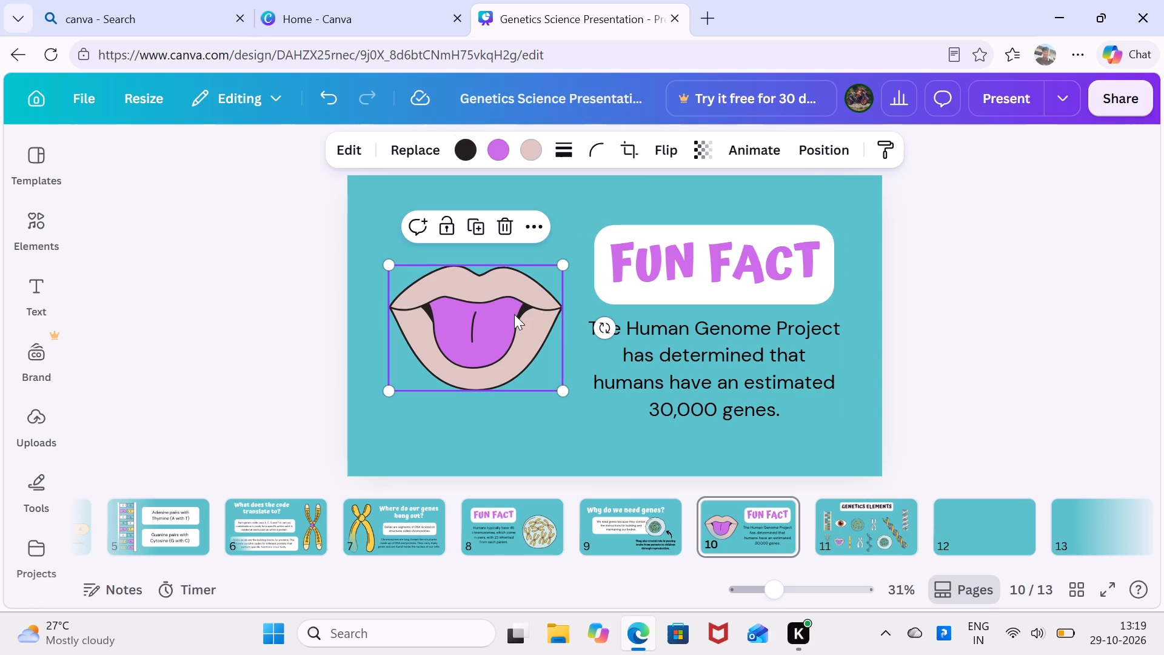
left_click(566, 387)
left_click_drag(566, 387, 584, 400)
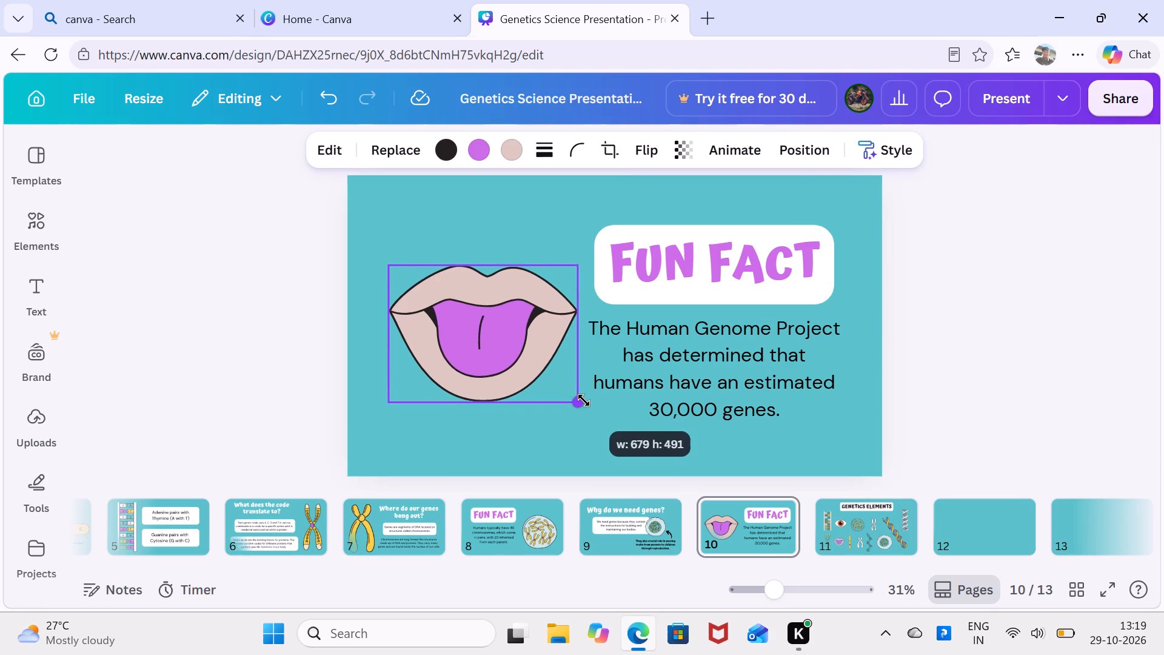
left_click_drag(584, 400, 584, 401)
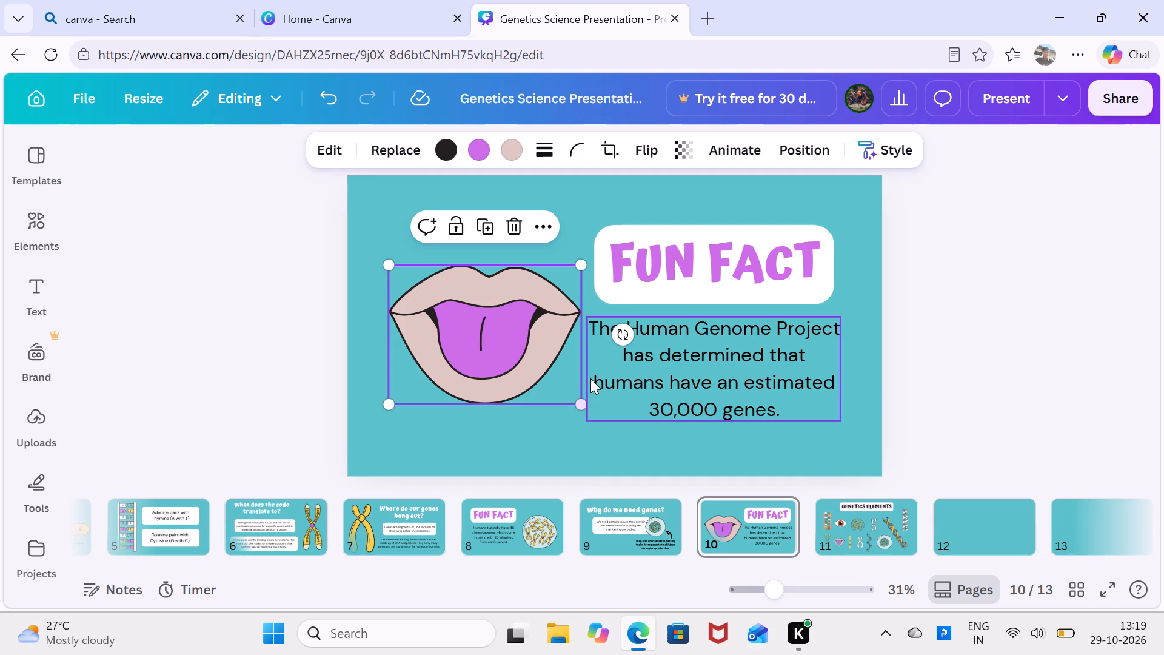
double_click(578, 397)
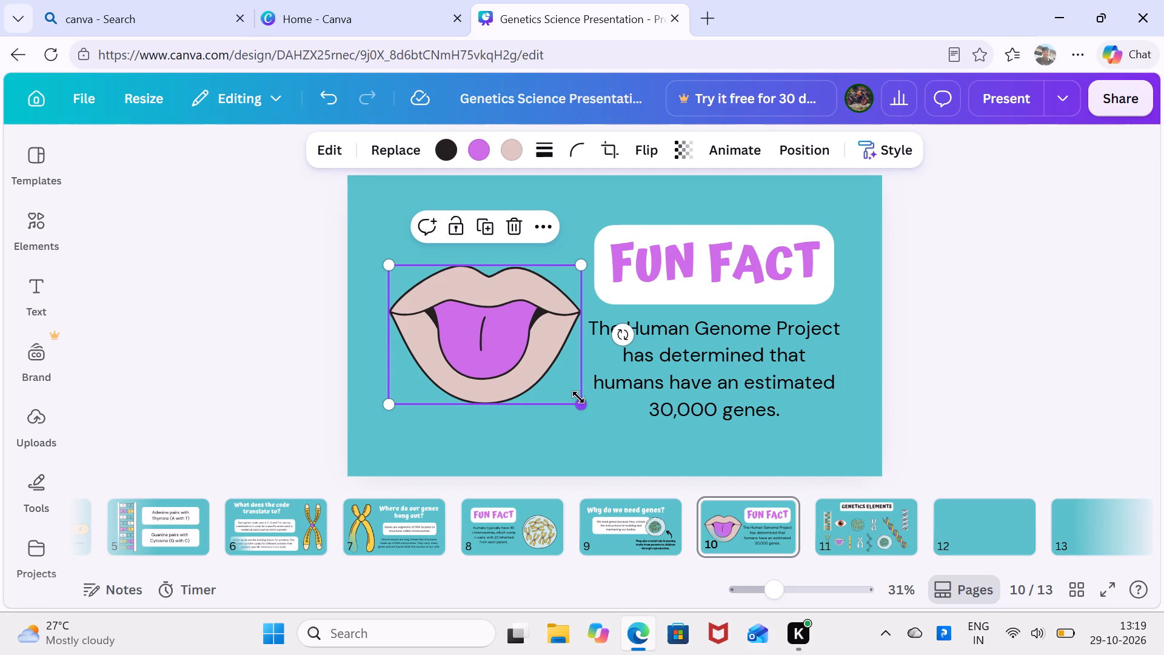
left_click(578, 404)
left_click_drag(578, 404, 561, 395)
left_click_drag(561, 395, 575, 397)
left_click(548, 431)
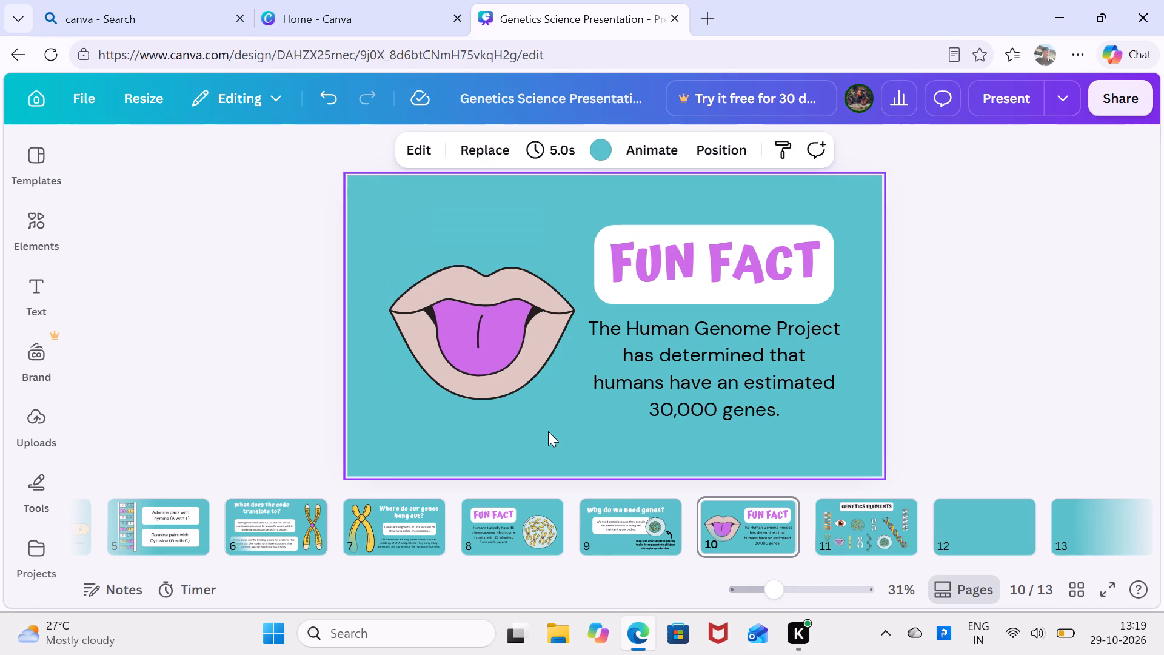
left_click(695, 242)
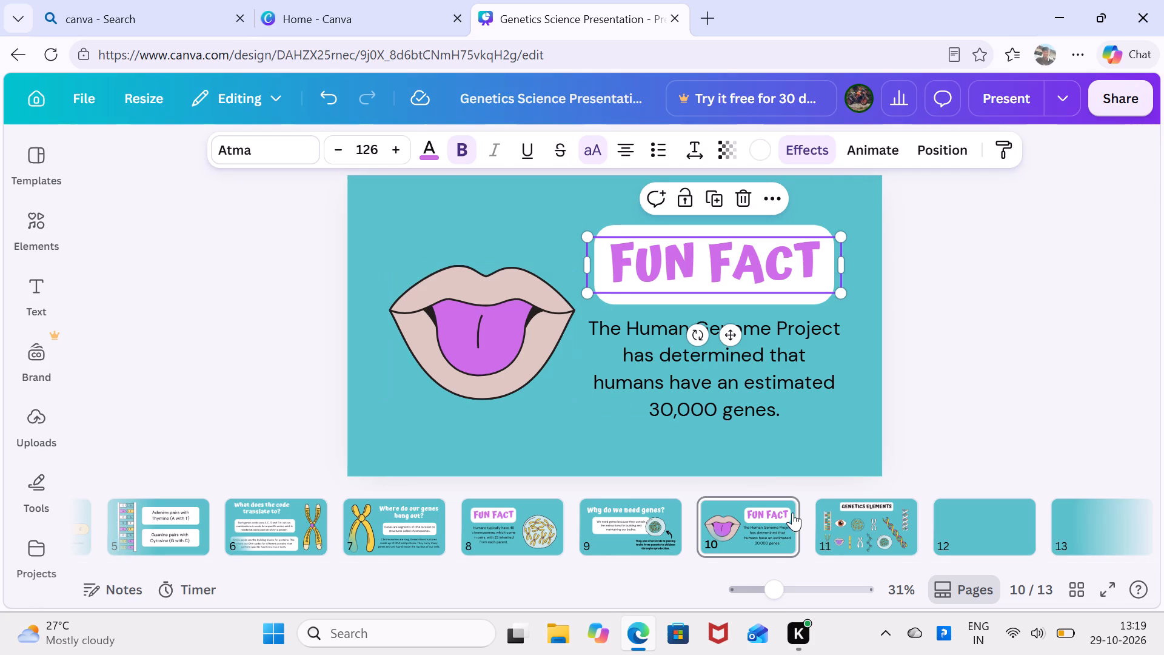
On page 11, enlarge the chromosome circle graphic slightly from its lower right corner.
scroll(796, 517, "left", 1)
left_click(768, 523)
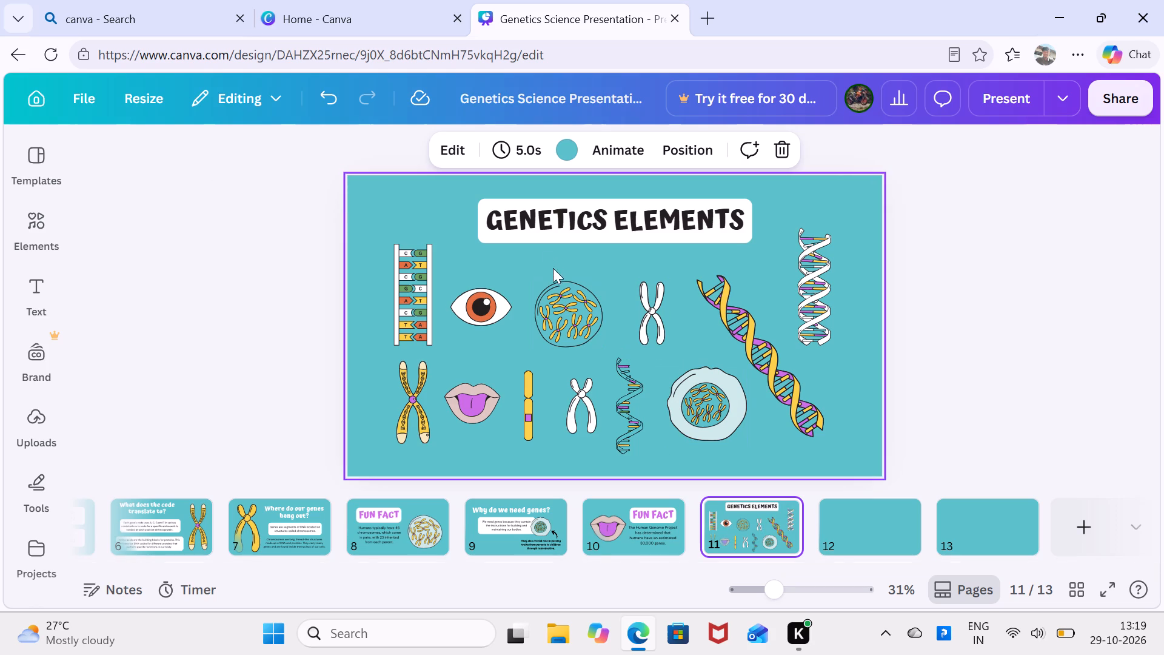
left_click(560, 292)
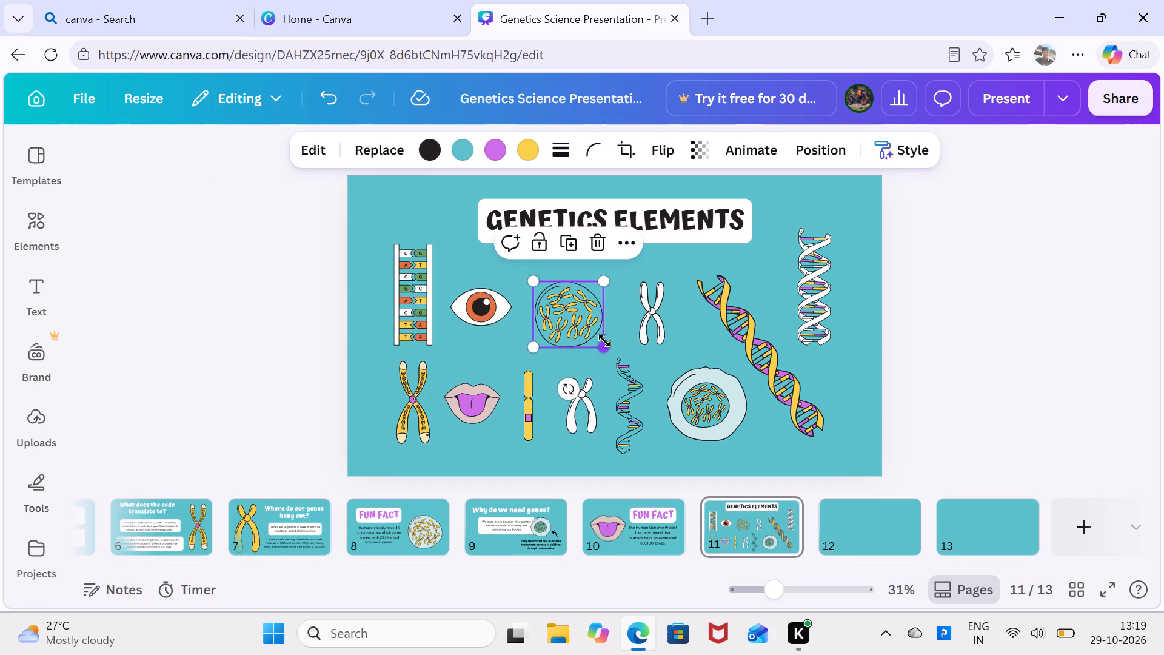
double_click(603, 343)
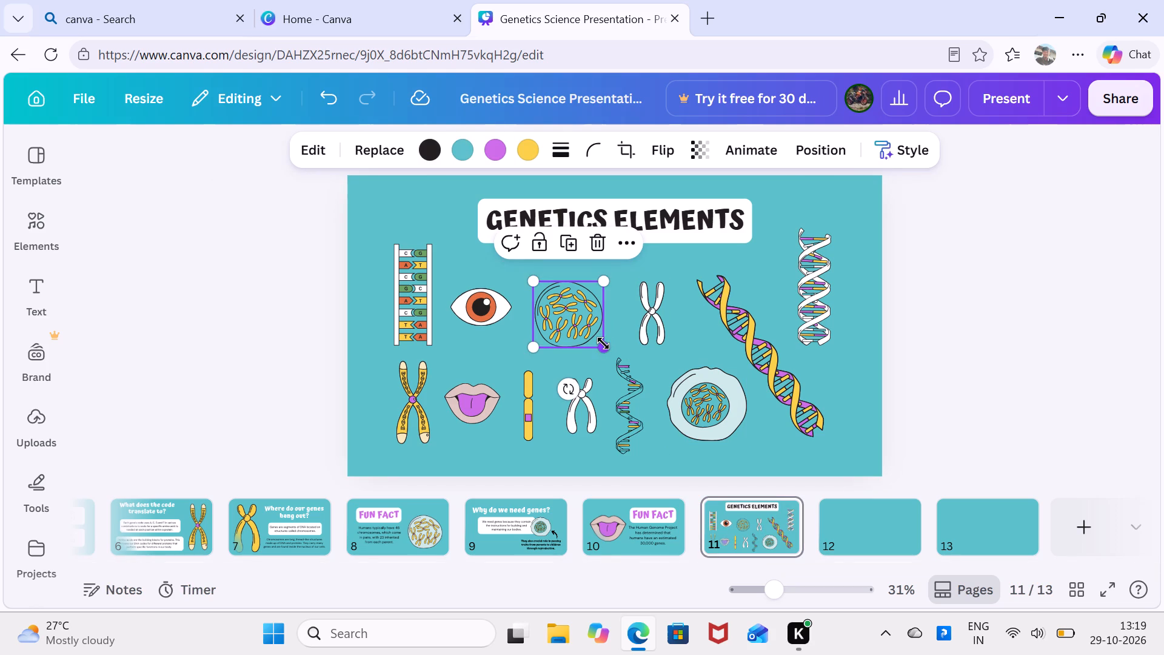
left_click(602, 344)
left_click_drag(602, 344, 610, 351)
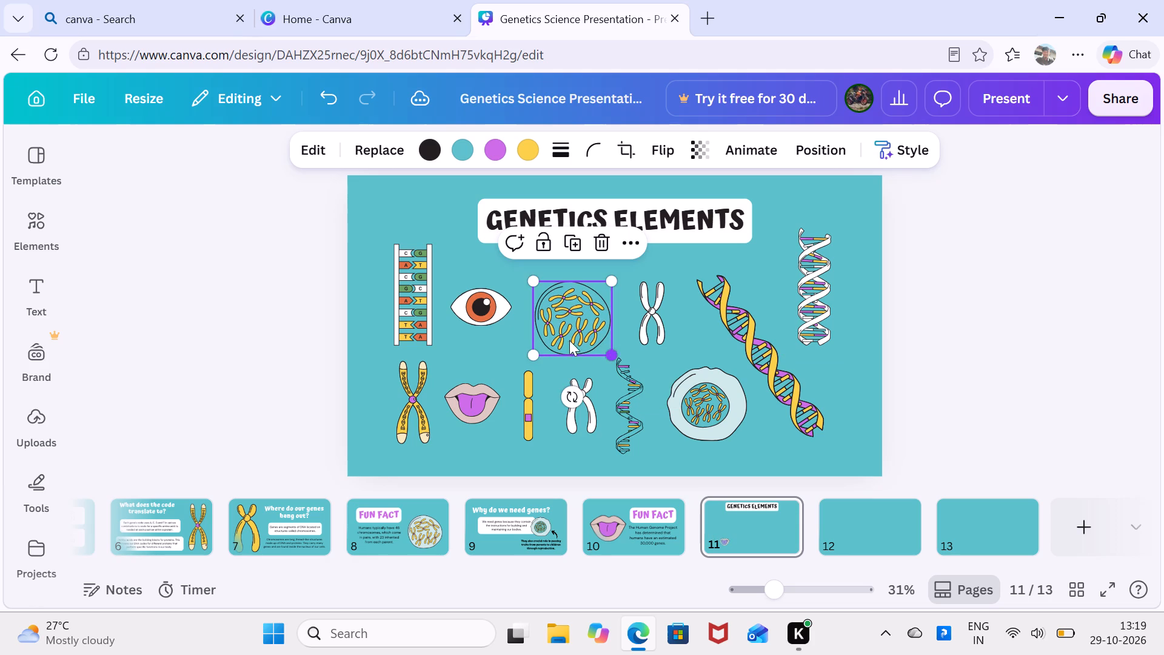
Enlarge the eye graphic on page 11 slightly from its lower right corner, and deselect it.
double_click(495, 309)
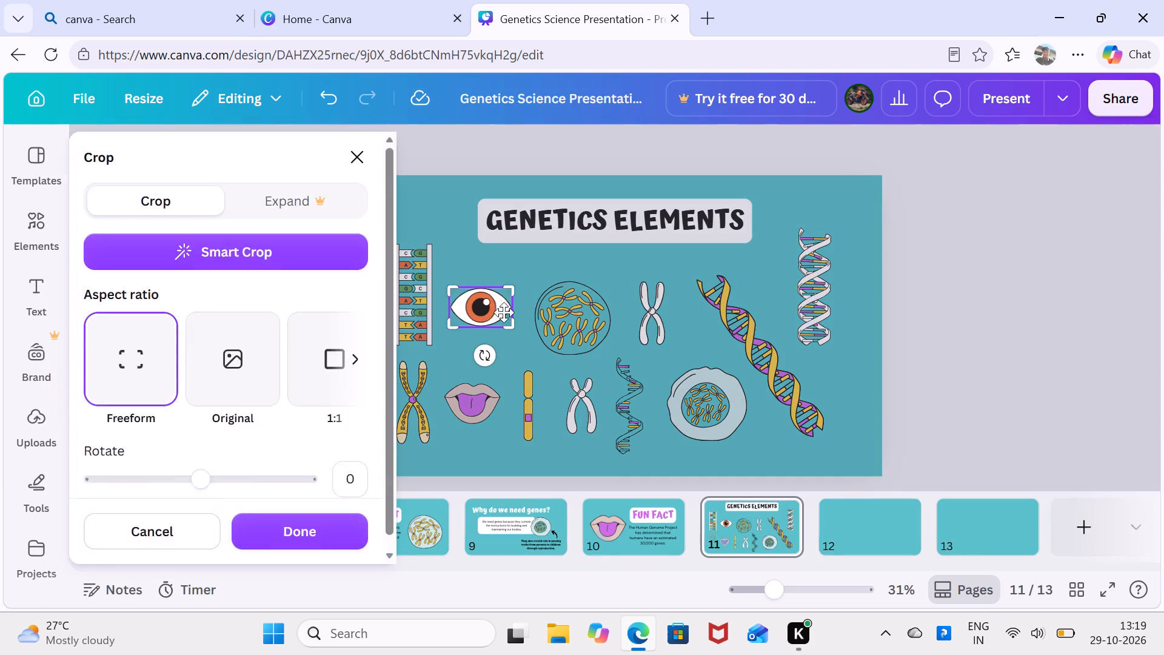
left_click(511, 322)
left_click(511, 322)
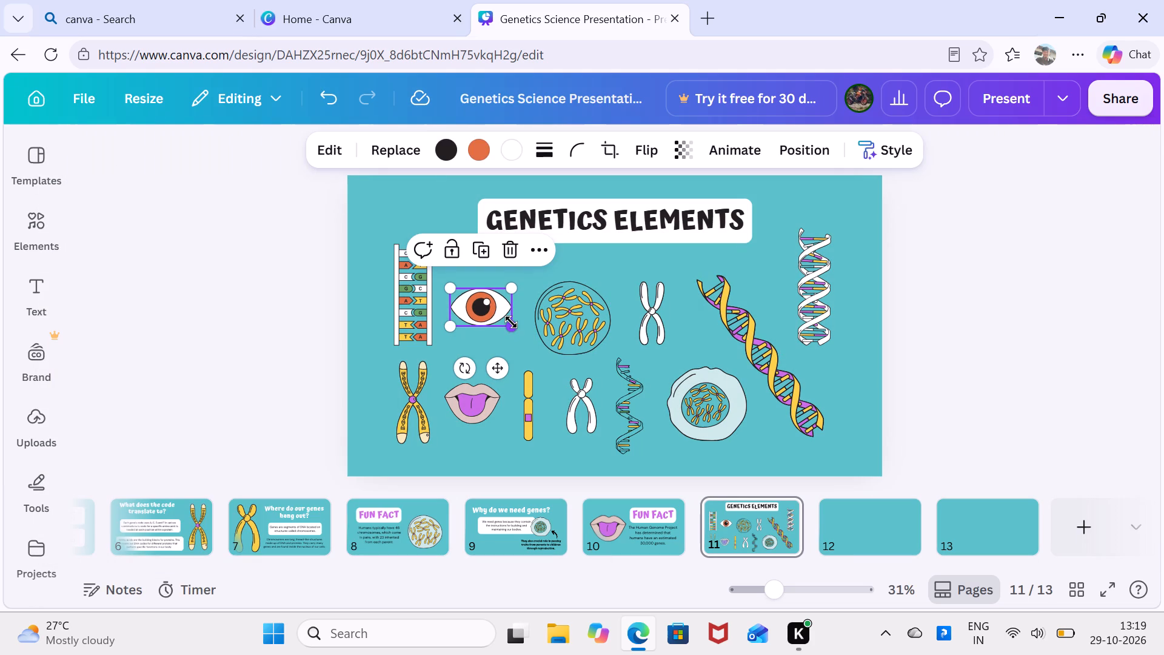
left_click_drag(511, 322, 521, 332)
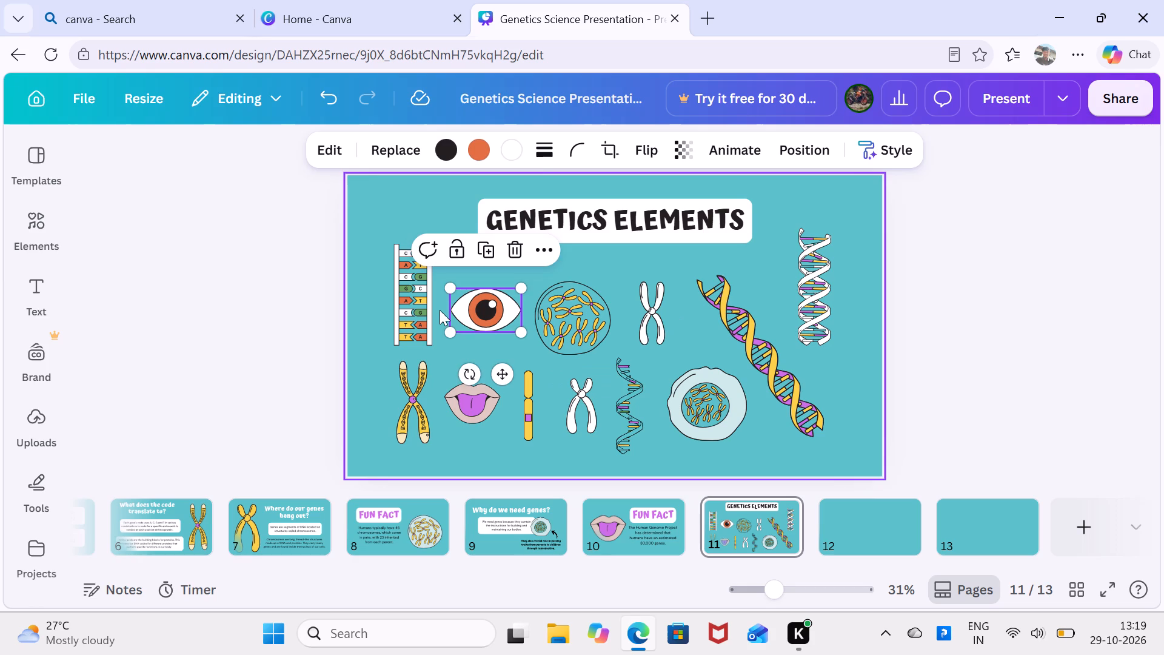
left_click(440, 310)
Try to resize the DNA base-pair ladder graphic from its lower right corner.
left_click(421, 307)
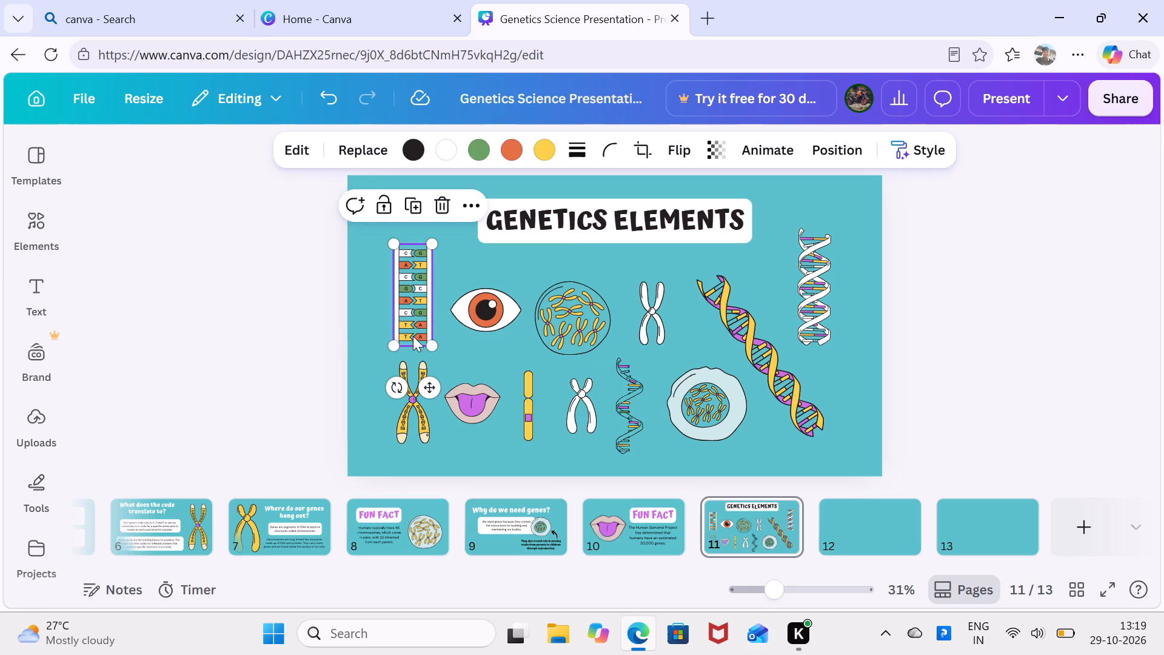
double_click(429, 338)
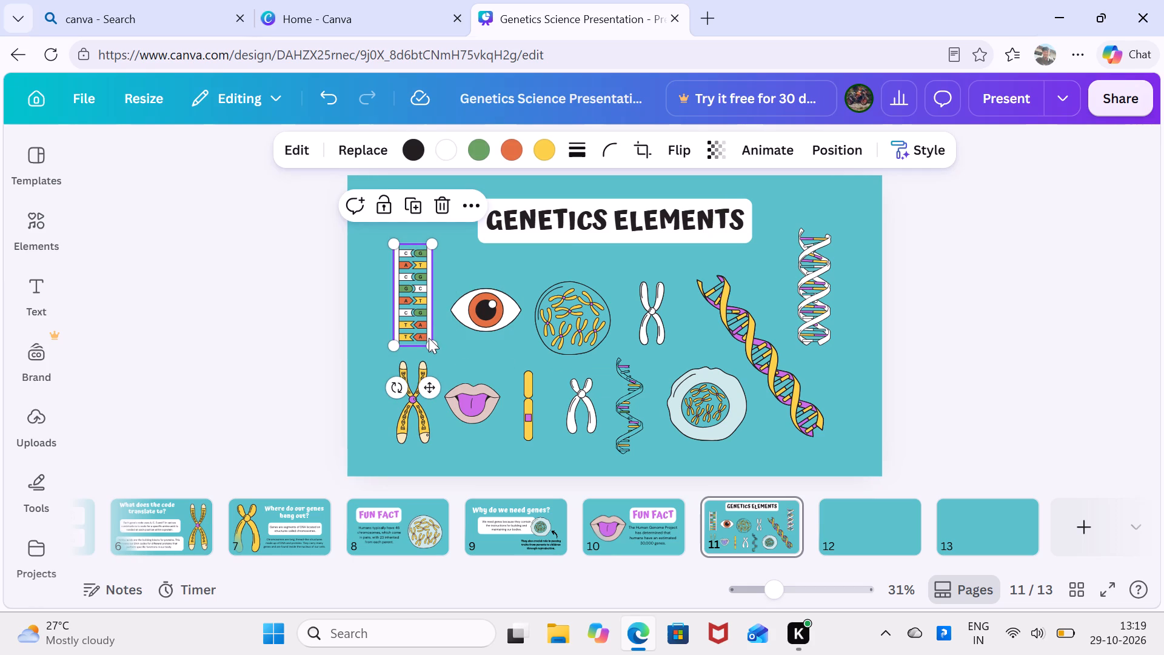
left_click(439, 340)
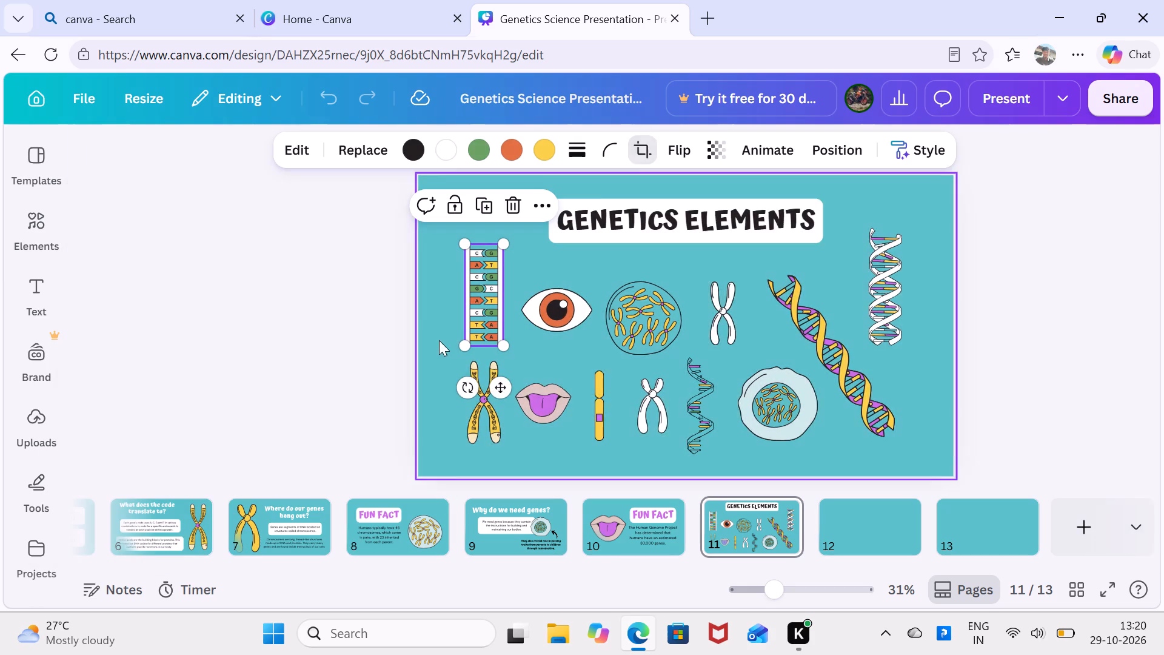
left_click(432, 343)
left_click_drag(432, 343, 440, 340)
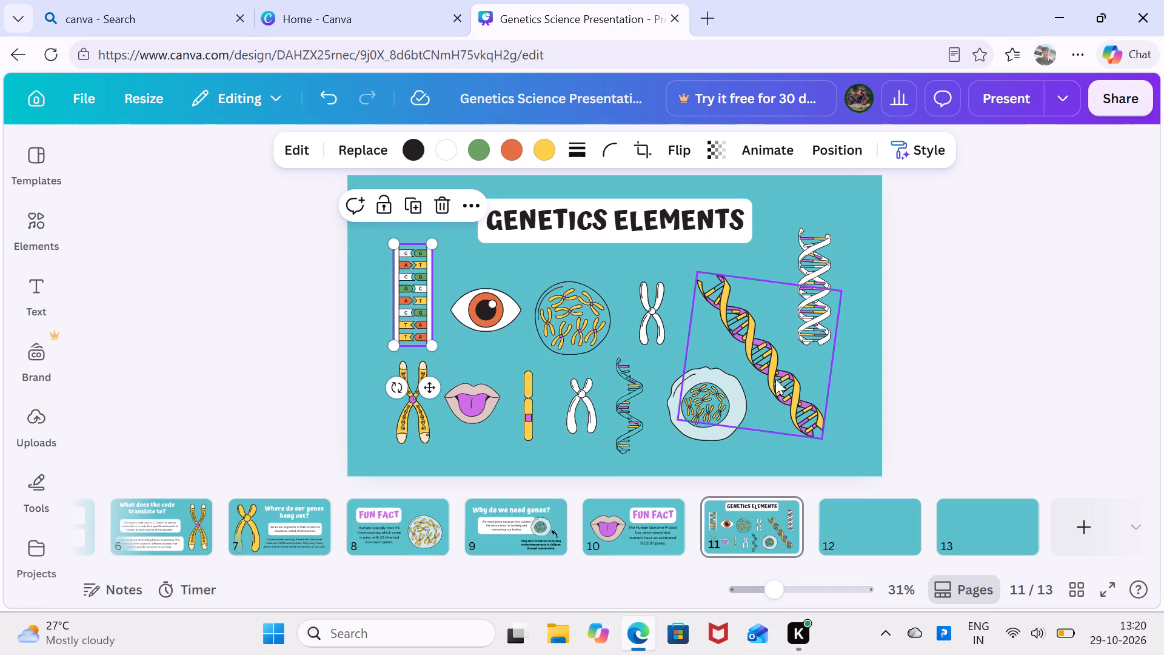
Enlarge the white chromosome in the lower row slightly from its lower right corner, to about 126 by 220.
double_click(589, 420)
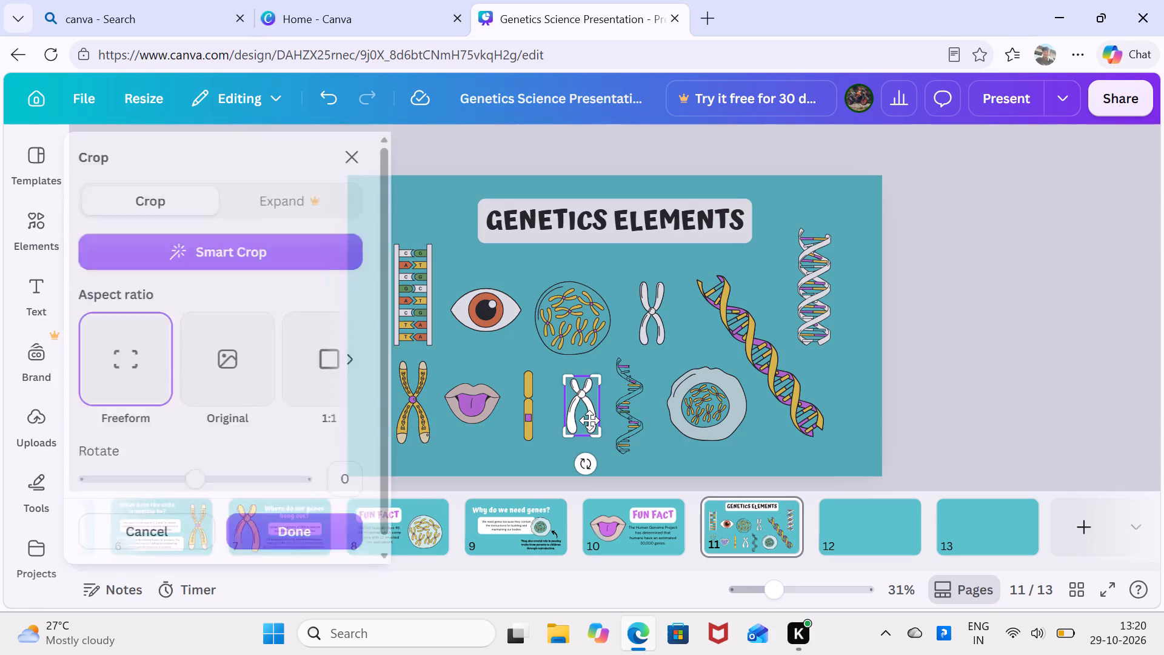
left_click(590, 420)
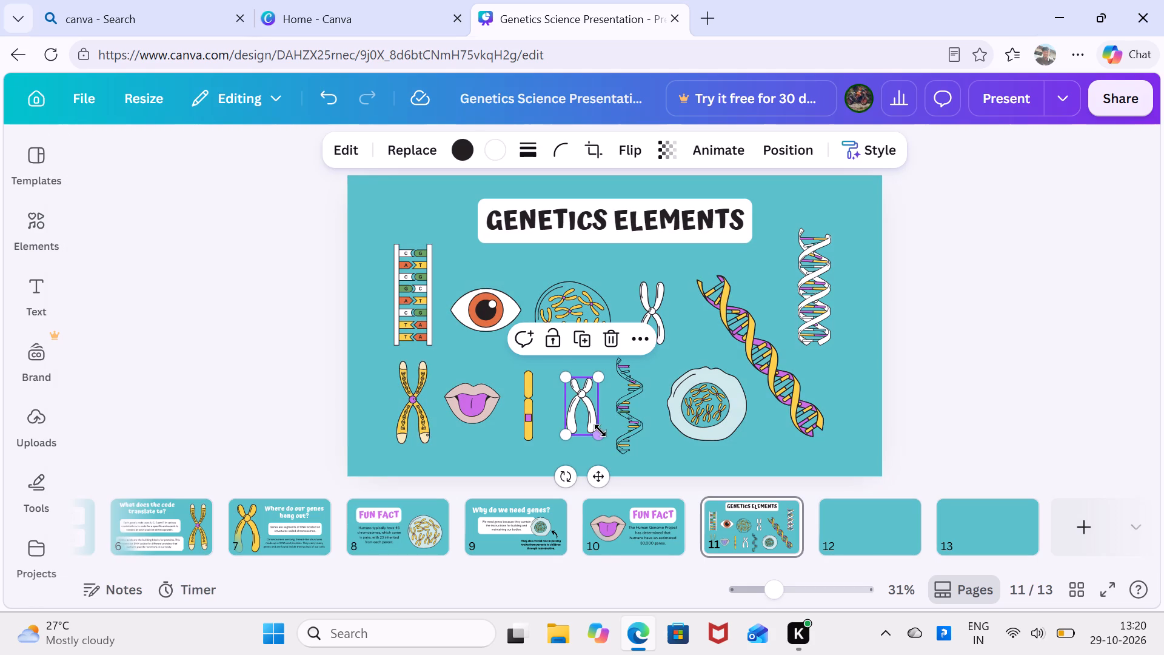
double_click(603, 432)
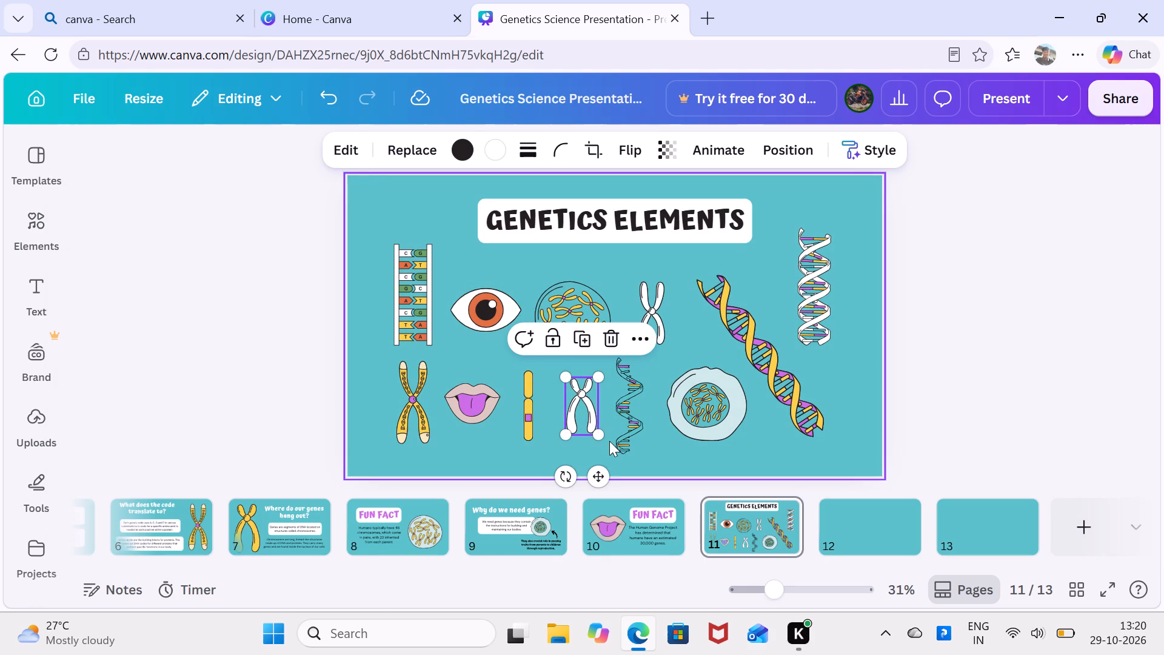
left_click(599, 432)
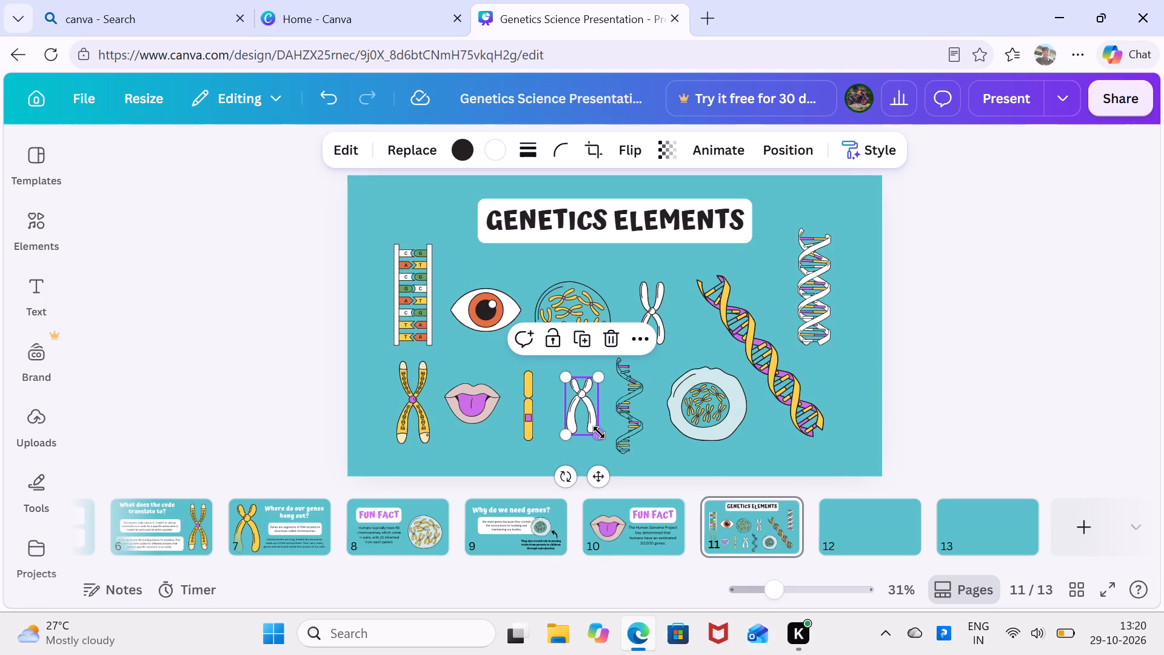
left_click_drag(599, 432, 604, 434)
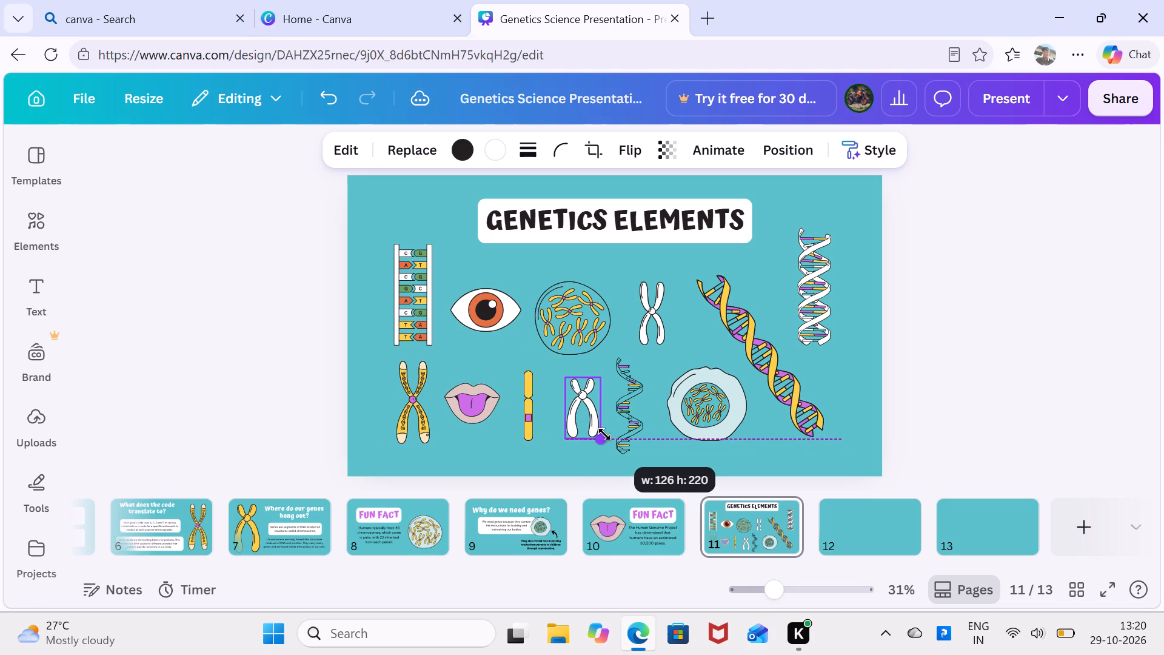
left_click_drag(604, 434, 604, 434)
Enlarge the narrow yellow chromosome bar beside the mouth very slightly from its lower left corner.
left_click(526, 433)
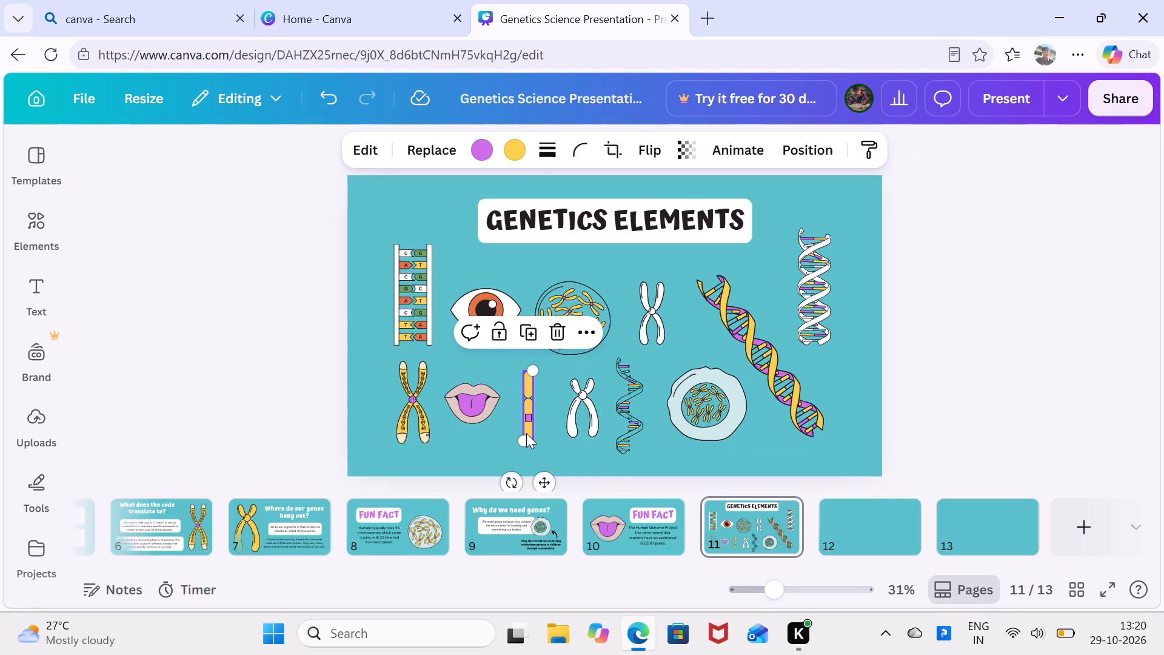
left_click(524, 442)
left_click_drag(524, 442, 515, 451)
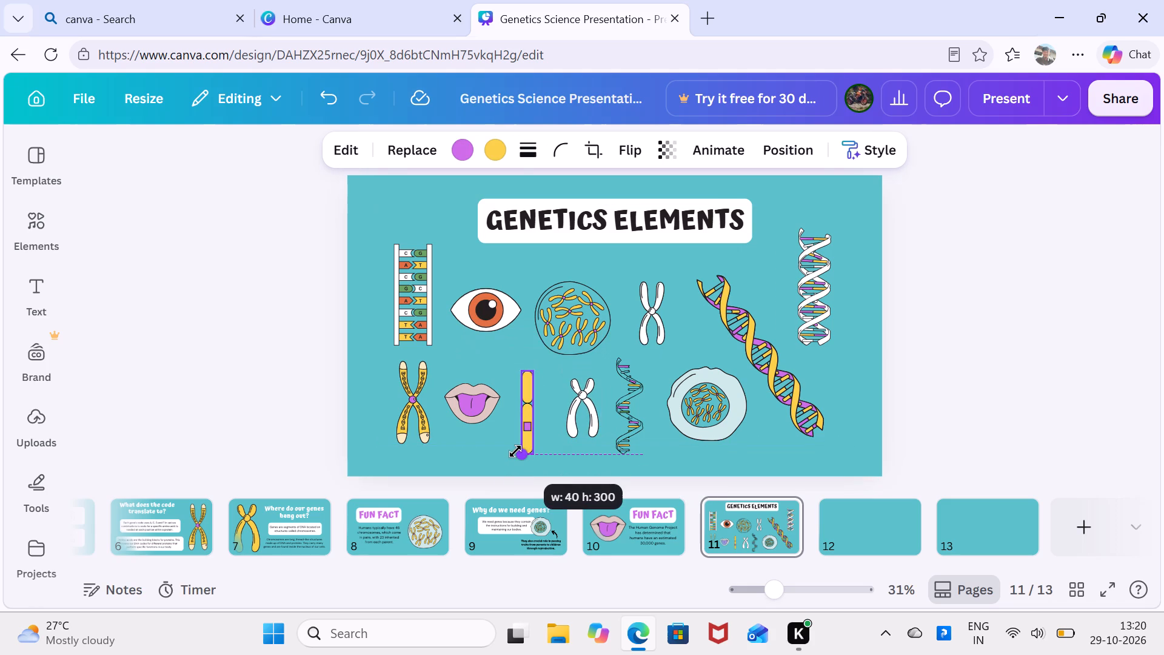
left_click_drag(515, 451, 515, 442)
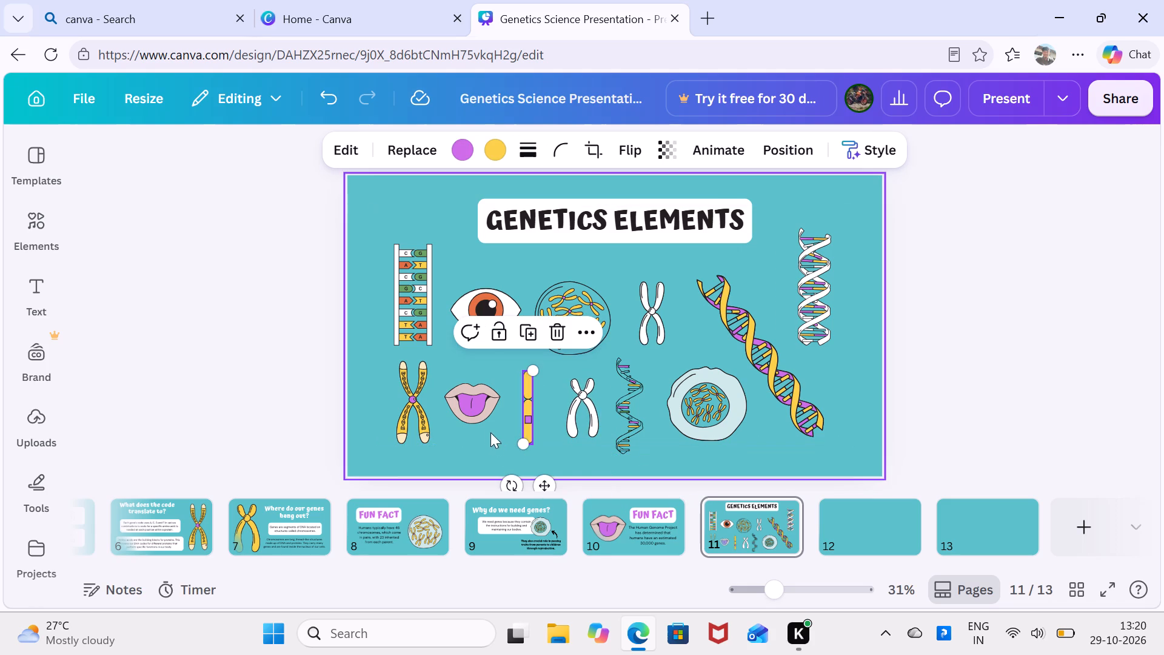
Enlarge the mouth graphic in the lower row from its lower right corner, keeping a small gap before the yellow bar.
left_click(464, 406)
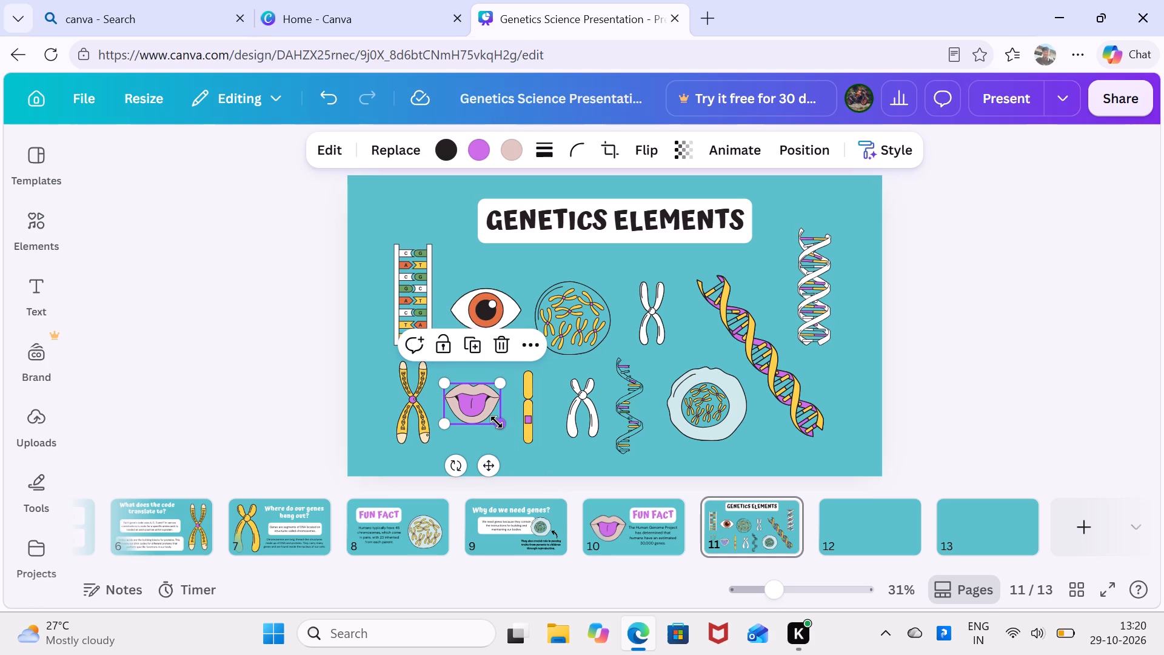
double_click(497, 422)
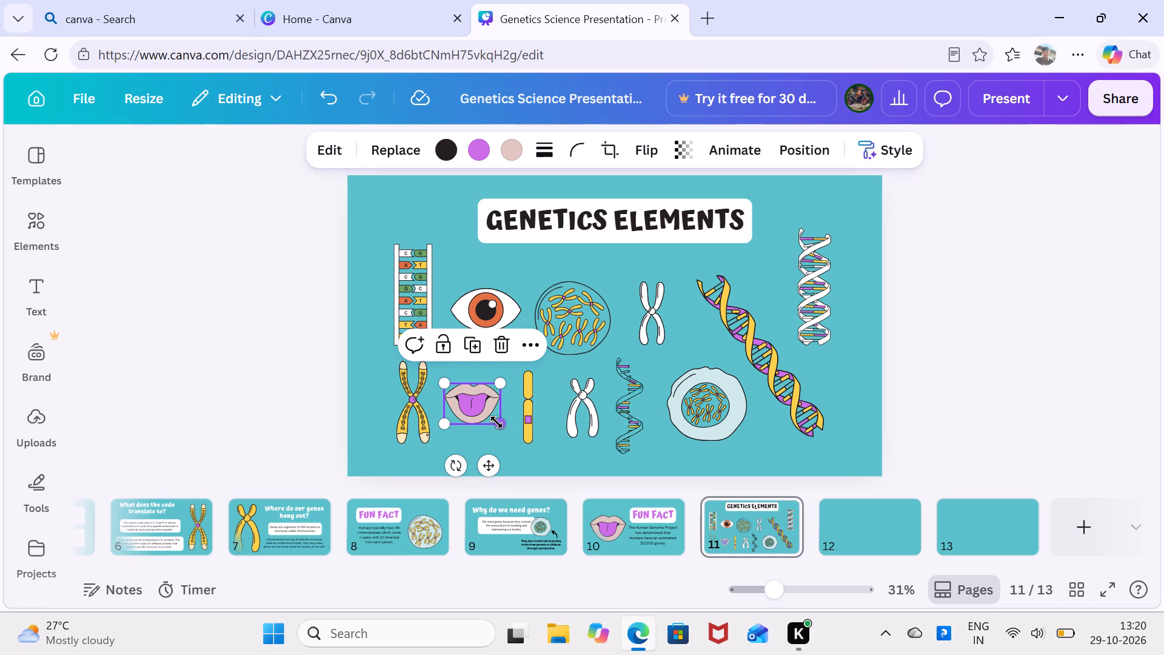
left_click(499, 420)
left_click_drag(499, 420, 508, 430)
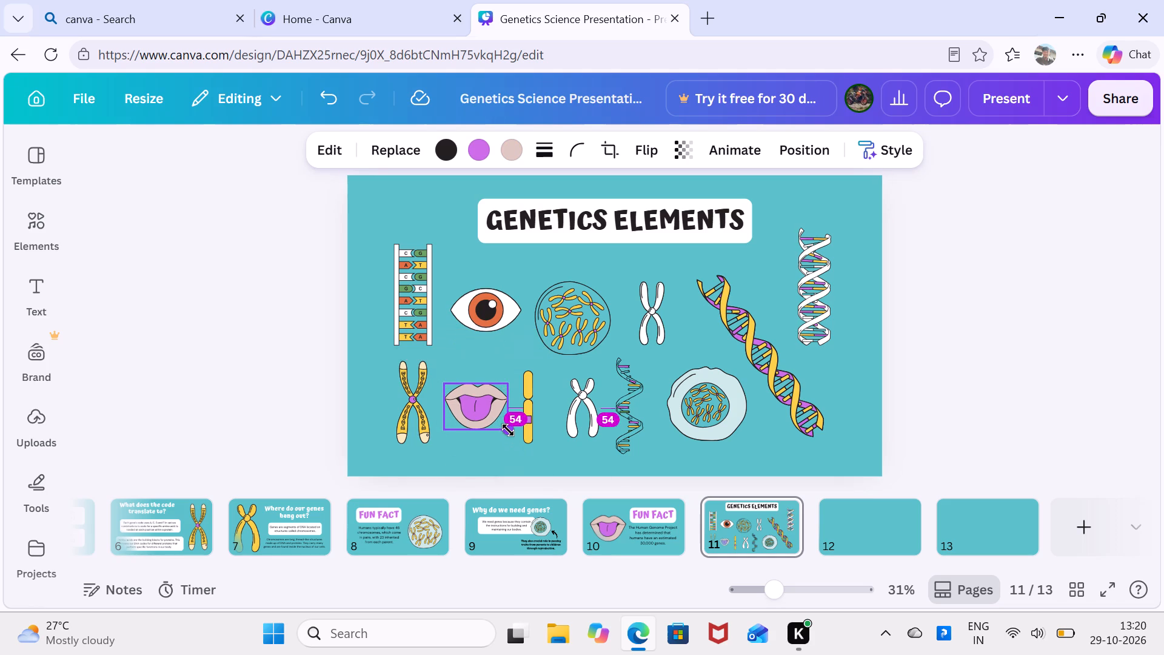
left_click_drag(508, 430, 509, 433)
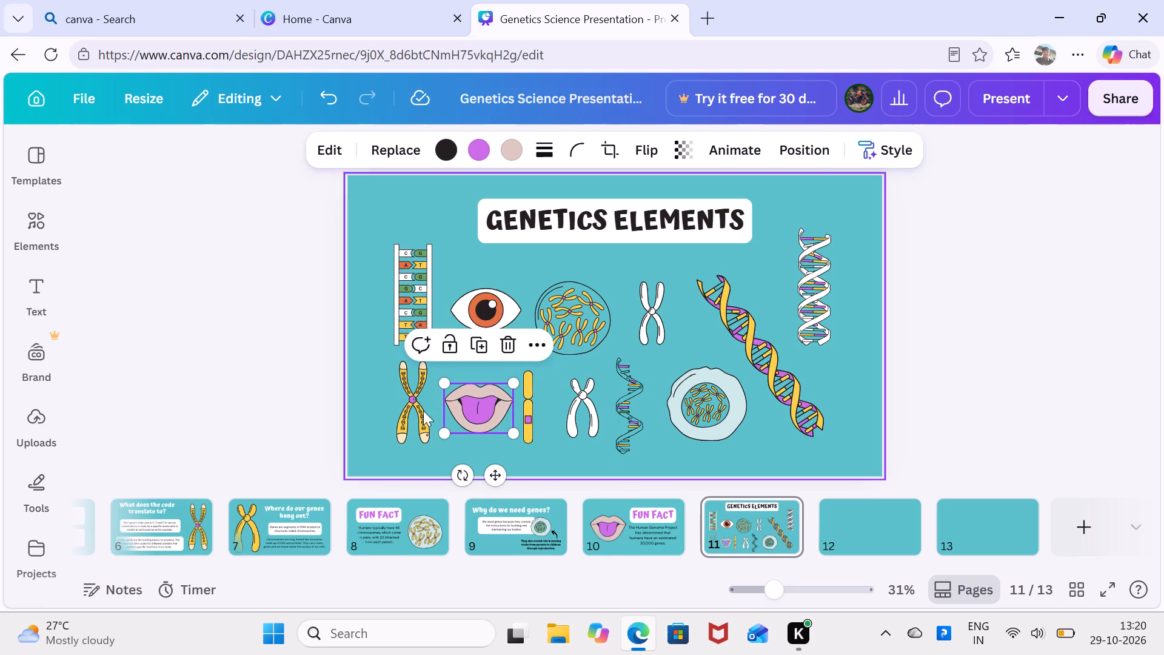
Shrink the yellow X-shaped chromosome in the lower row slightly from its lower right corner.
left_click(409, 408)
left_click(433, 441)
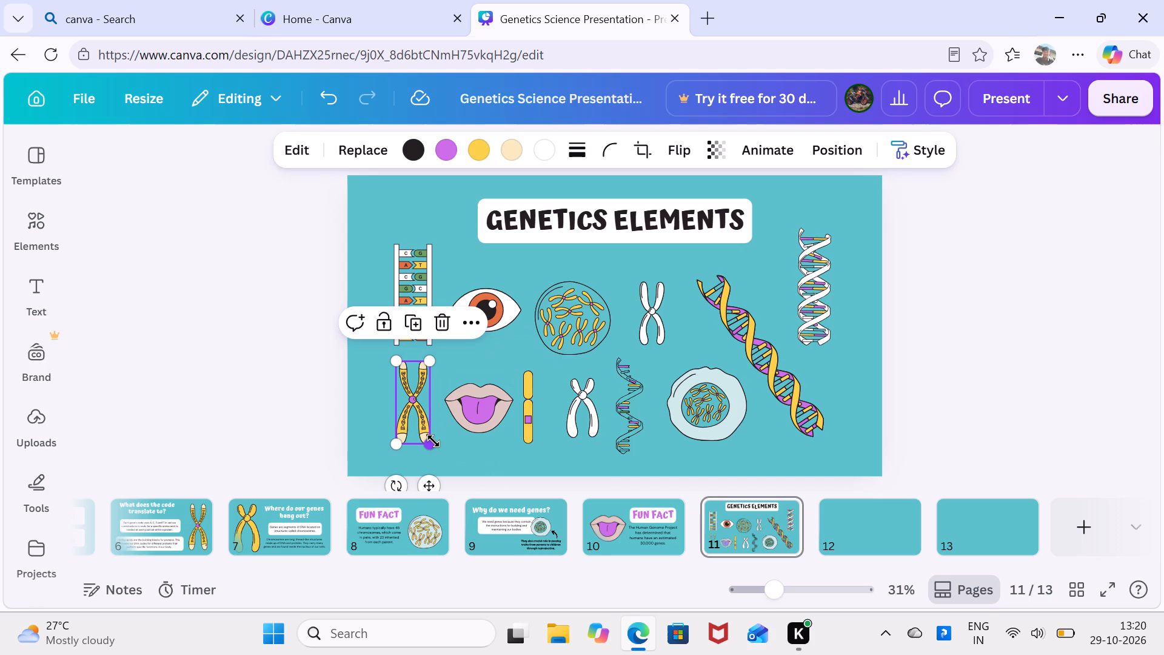
left_click_drag(433, 441, 450, 440)
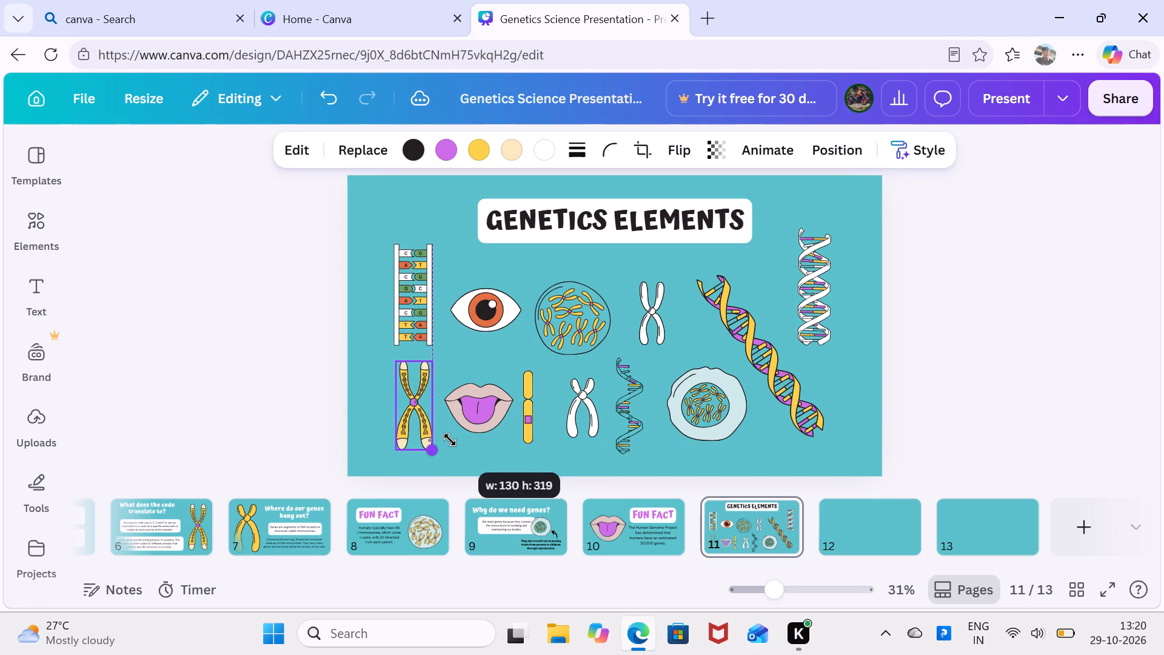
left_click_drag(450, 440, 442, 429)
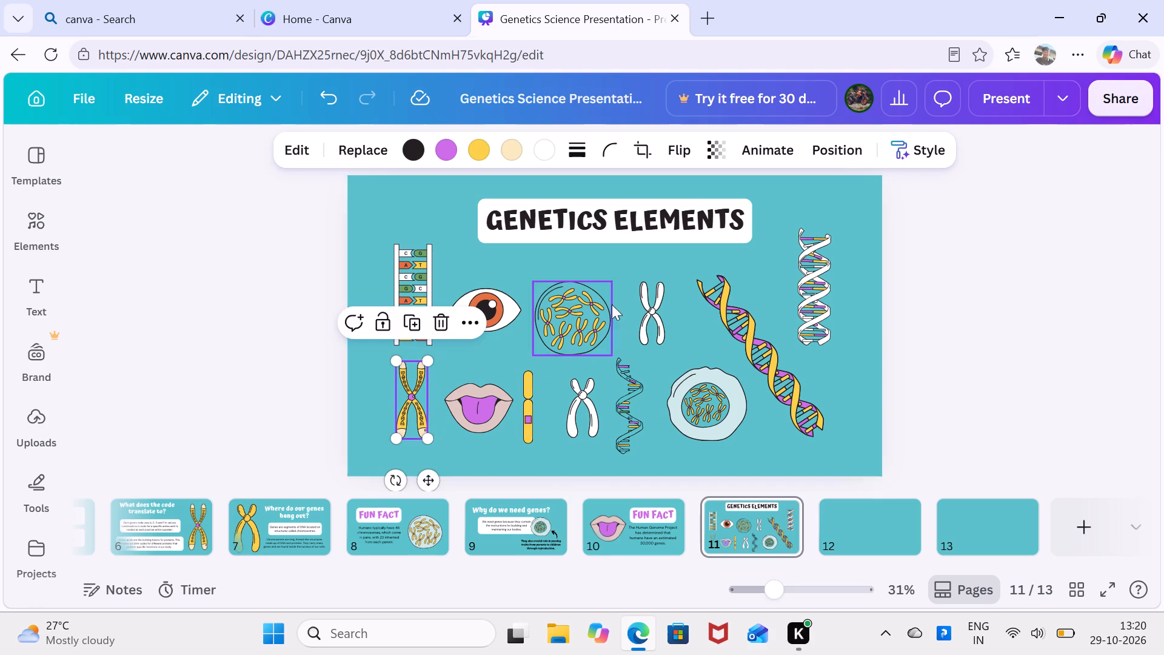
Change the text color of the "Genetics Elements" heading to the design's light purple.
left_click(564, 224)
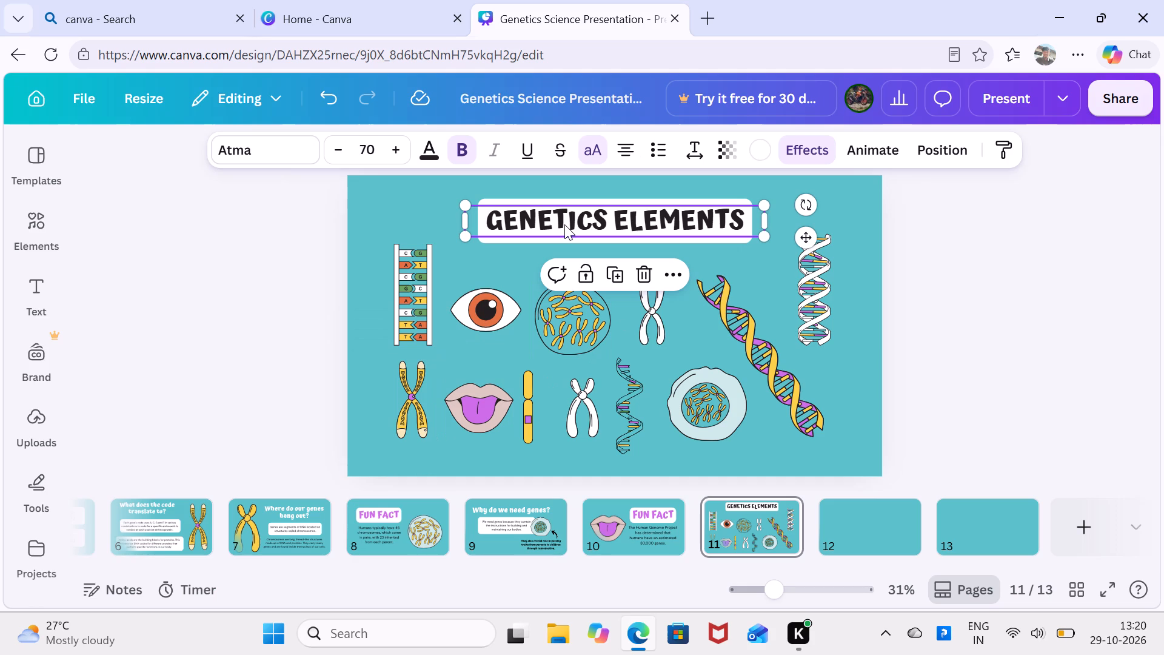
left_click(434, 160)
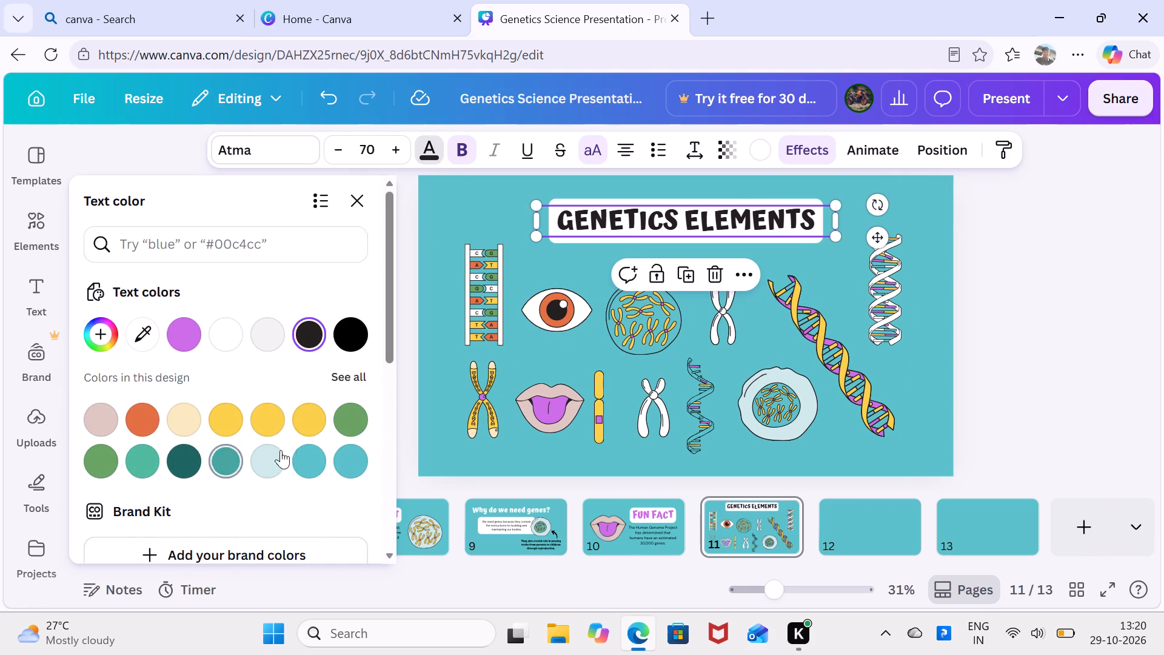
scroll(307, 440, "left", 1)
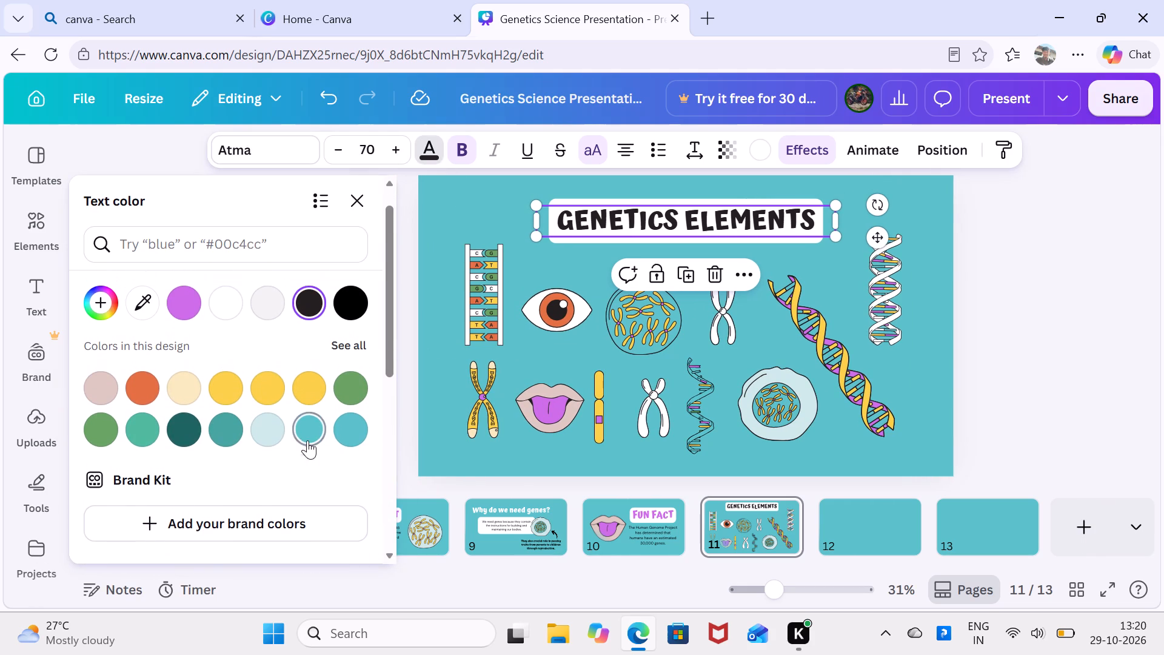
left_click(184, 304)
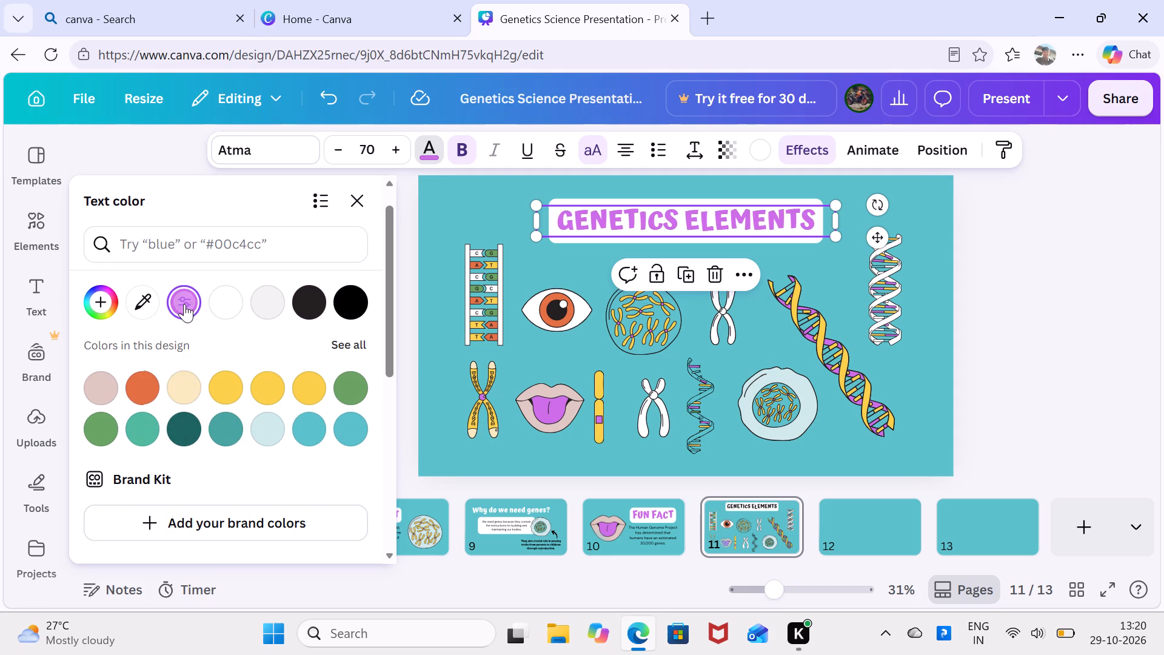
left_click(851, 269)
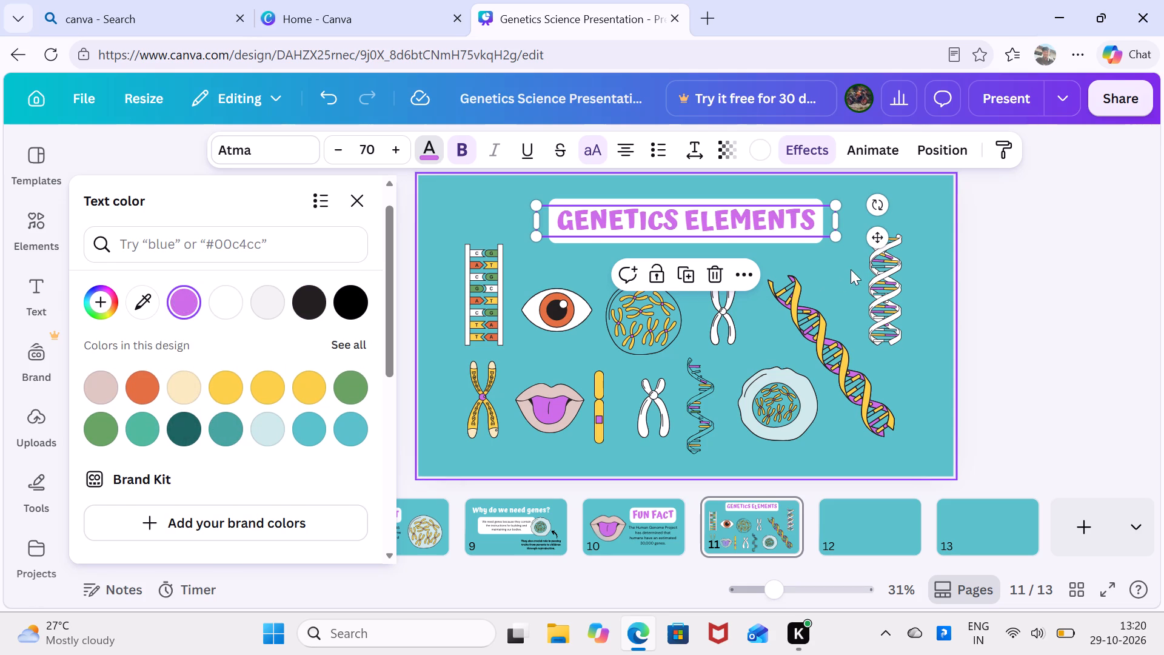